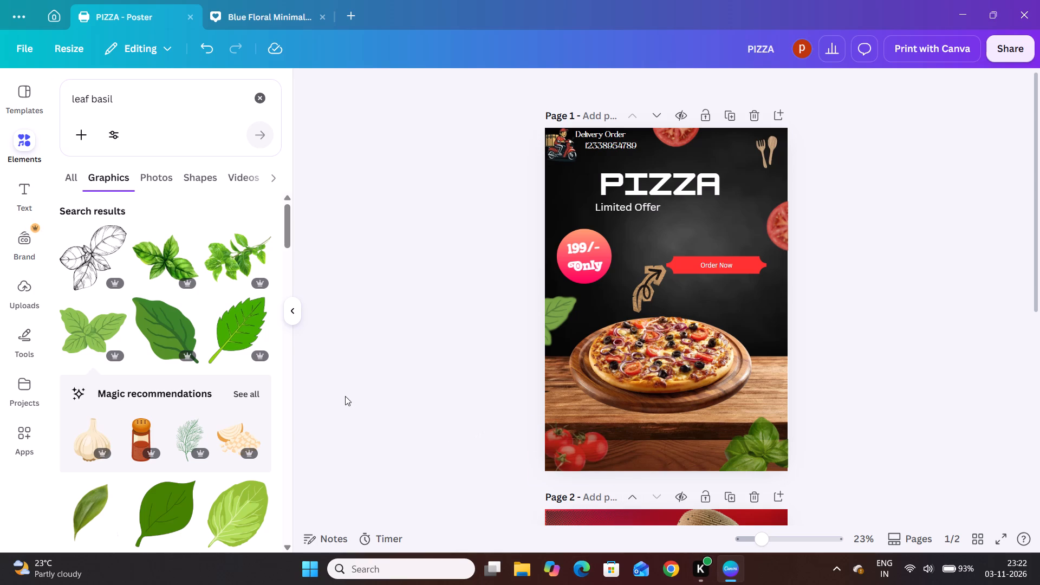
Review the pizza poster on page 1 and the hat portrait poster on page 2.
scroll(377, 407, down, 1)
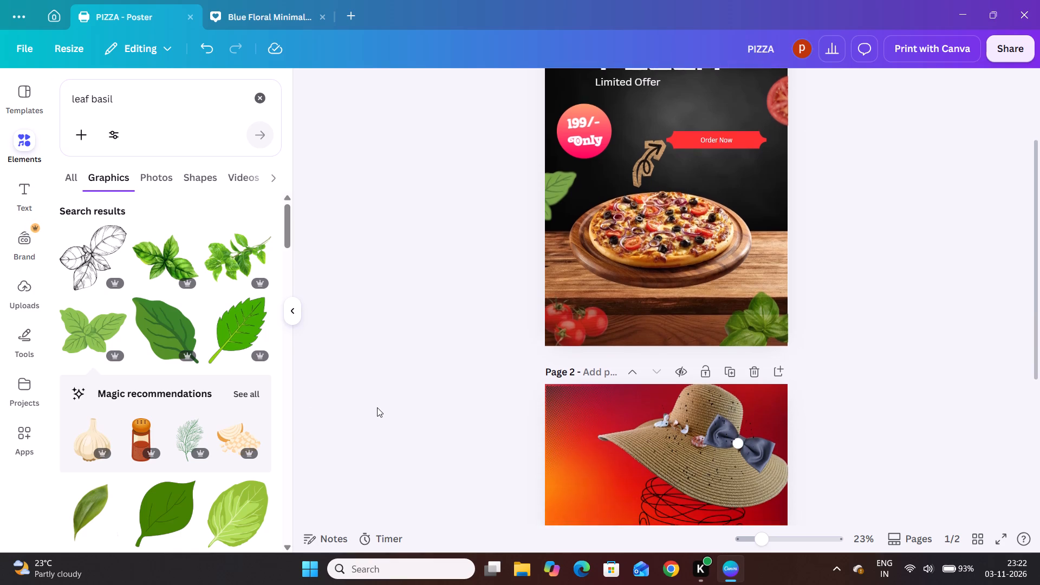
scroll(377, 407, down, 2)
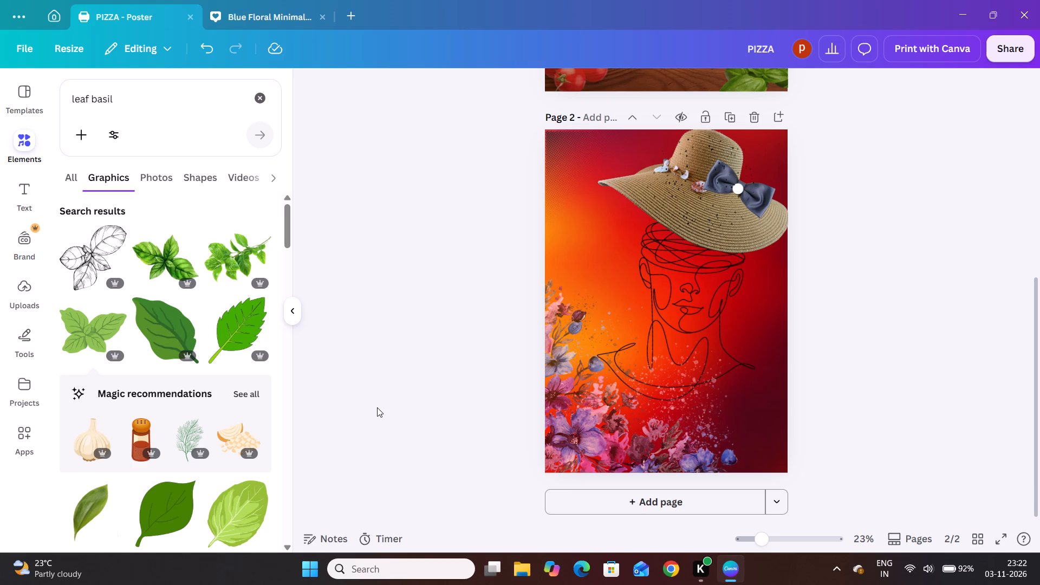
scroll(377, 407, up, 4)
scroll(377, 407, down, 5)
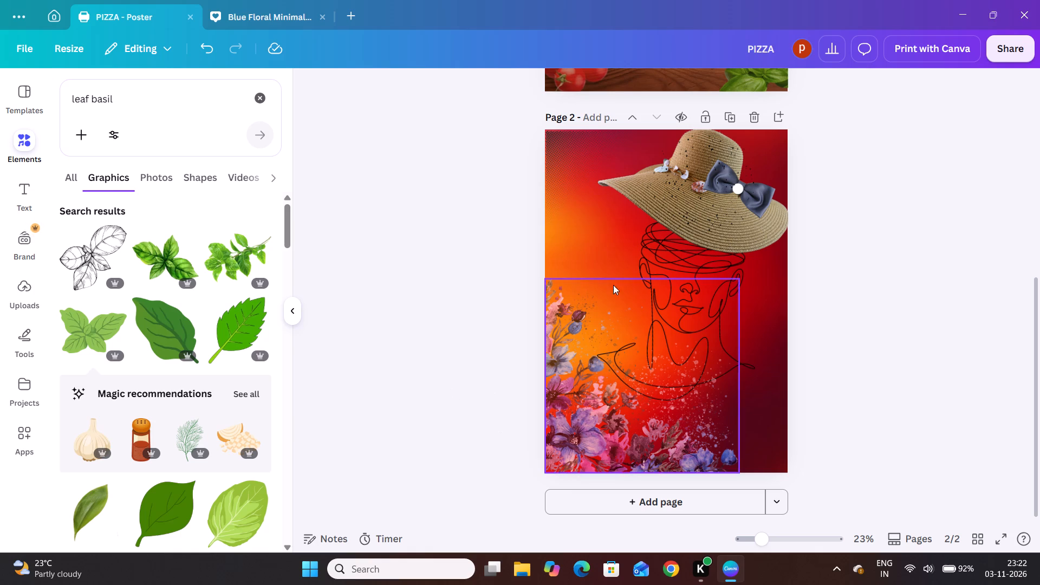
Inspect the individual elements of the page 2 poster: background, flowers, line-art face, hat, bow and corner pattern.
click(574, 243)
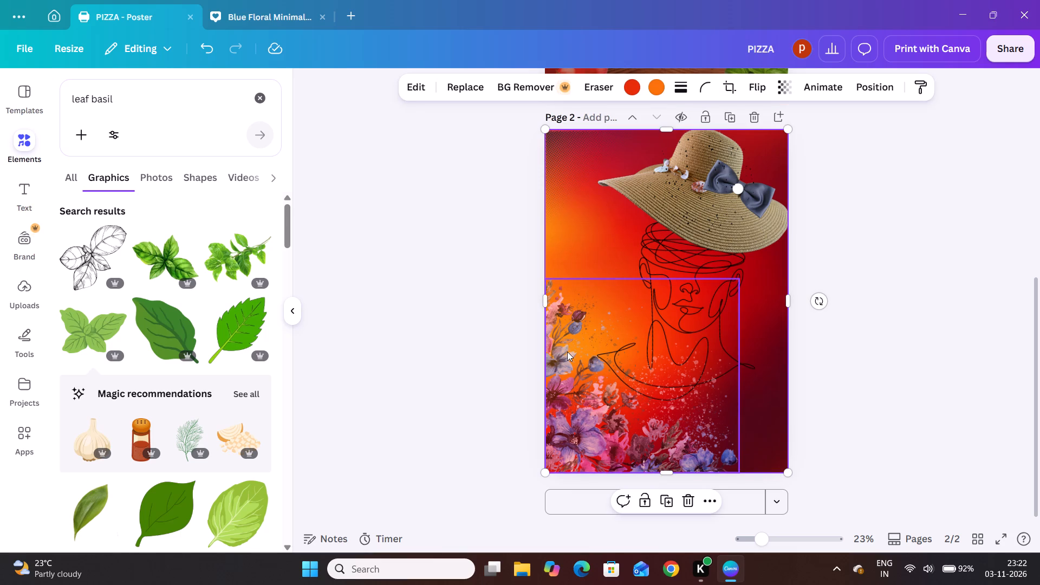
click(567, 352)
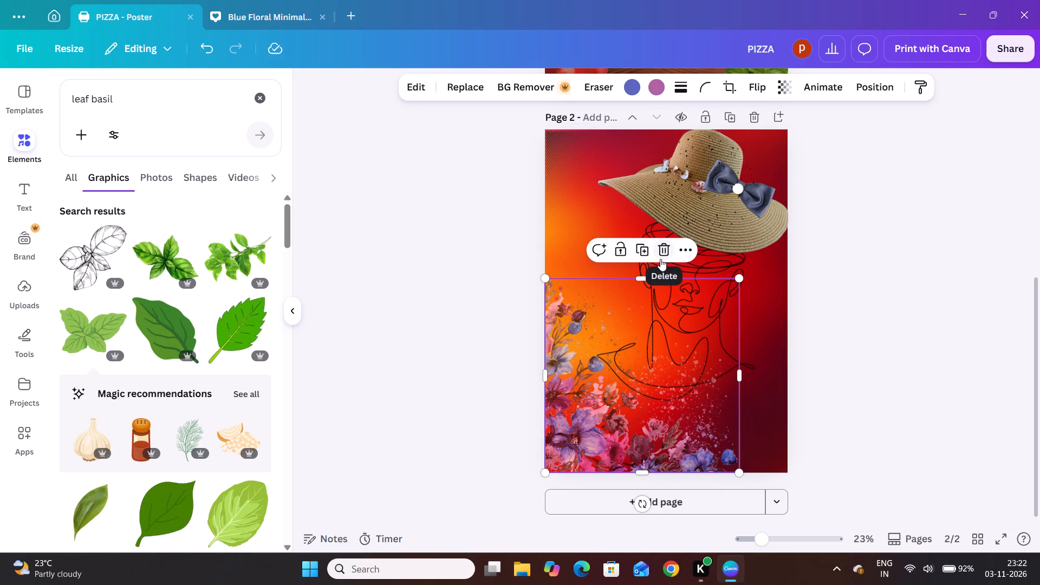
click(696, 263)
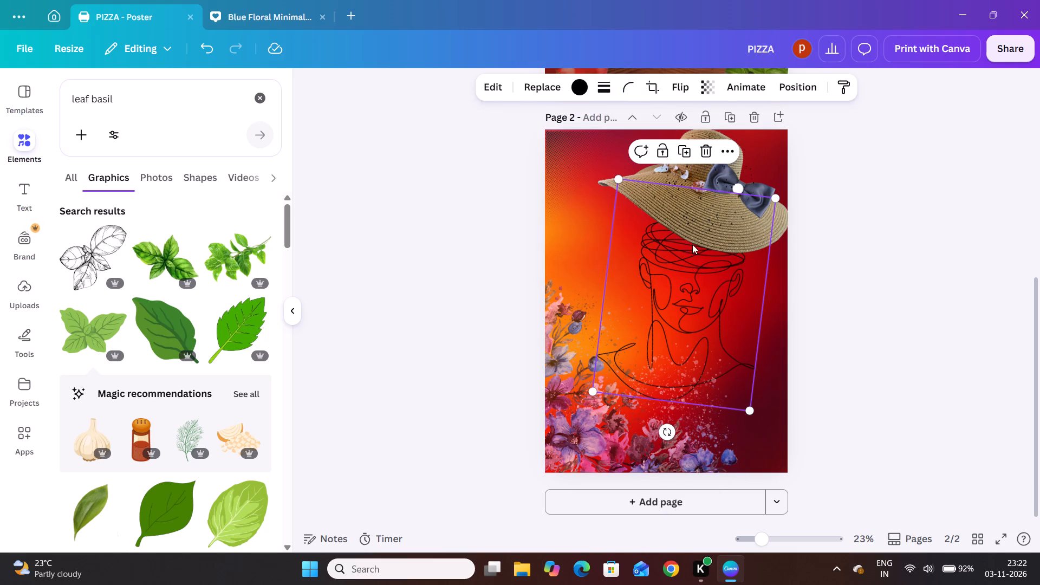
click(690, 217)
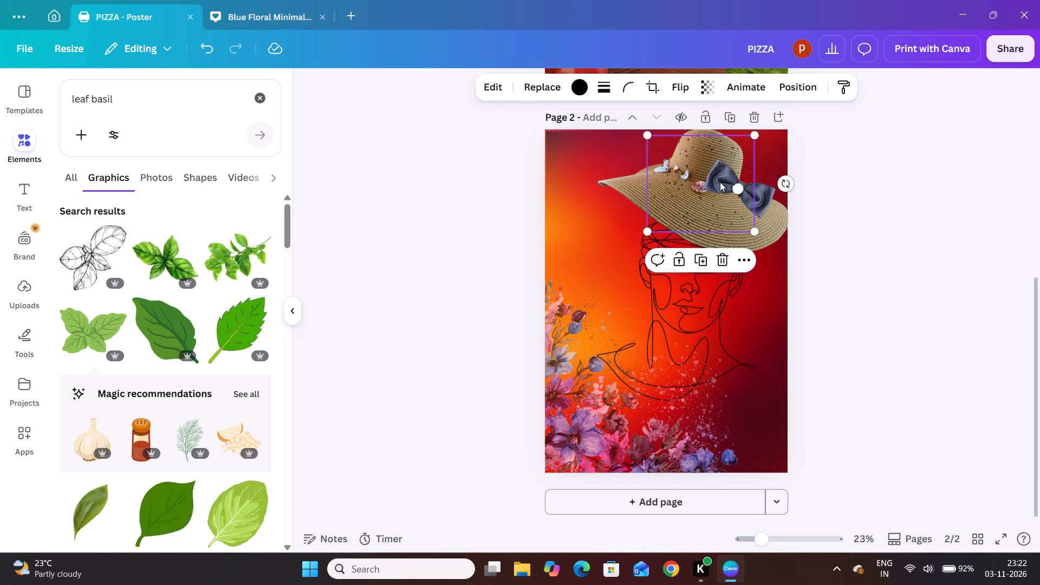
click(719, 181)
click(724, 182)
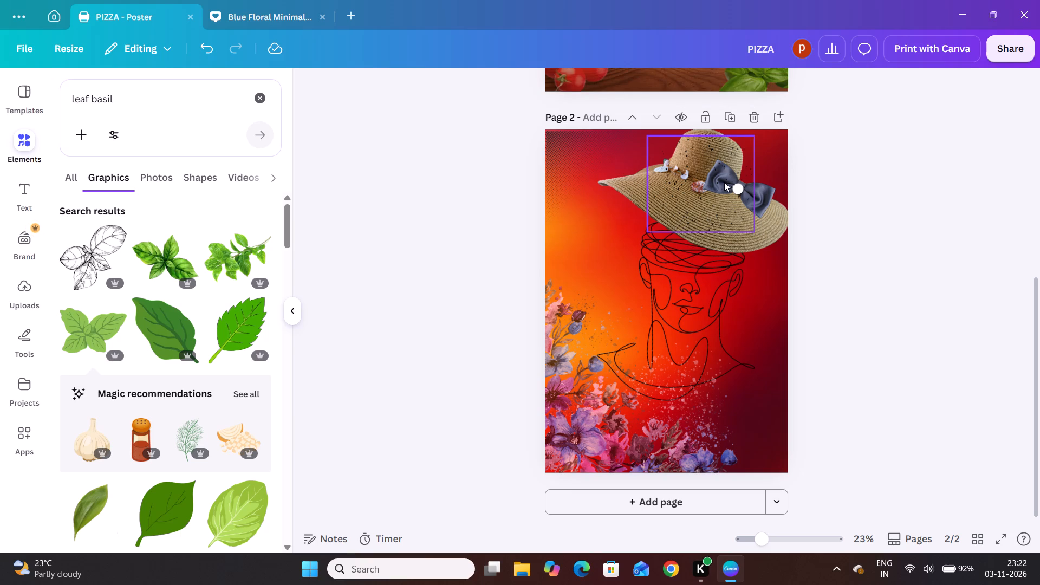
click(750, 192)
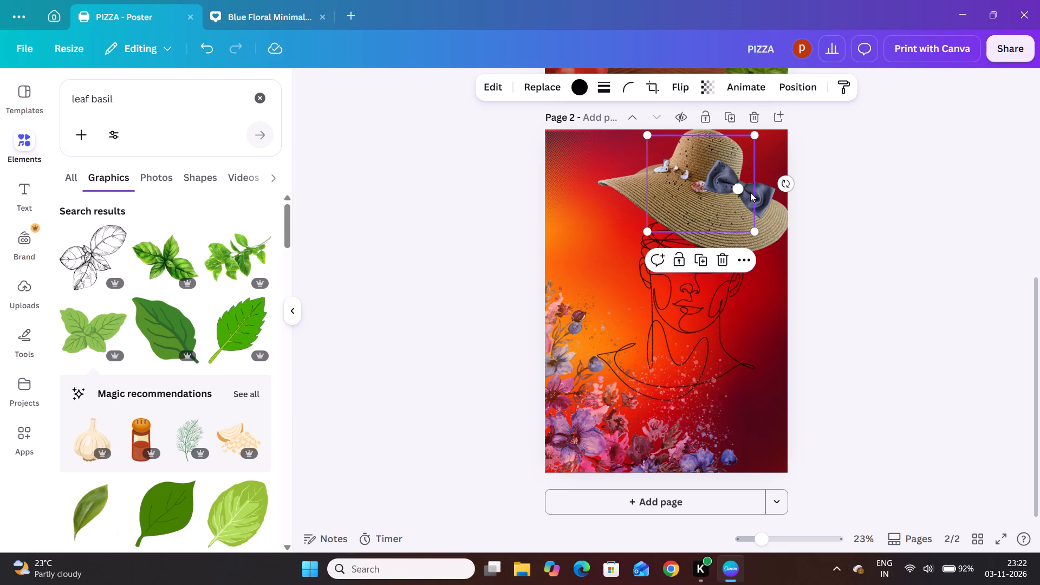
click(740, 193)
click(836, 200)
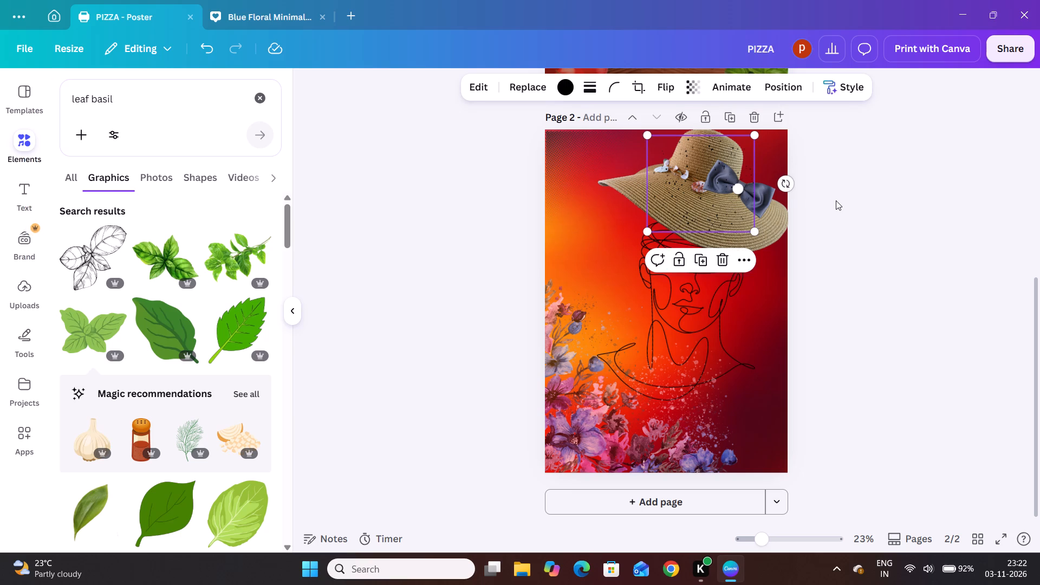
click(764, 194)
click(738, 190)
click(852, 211)
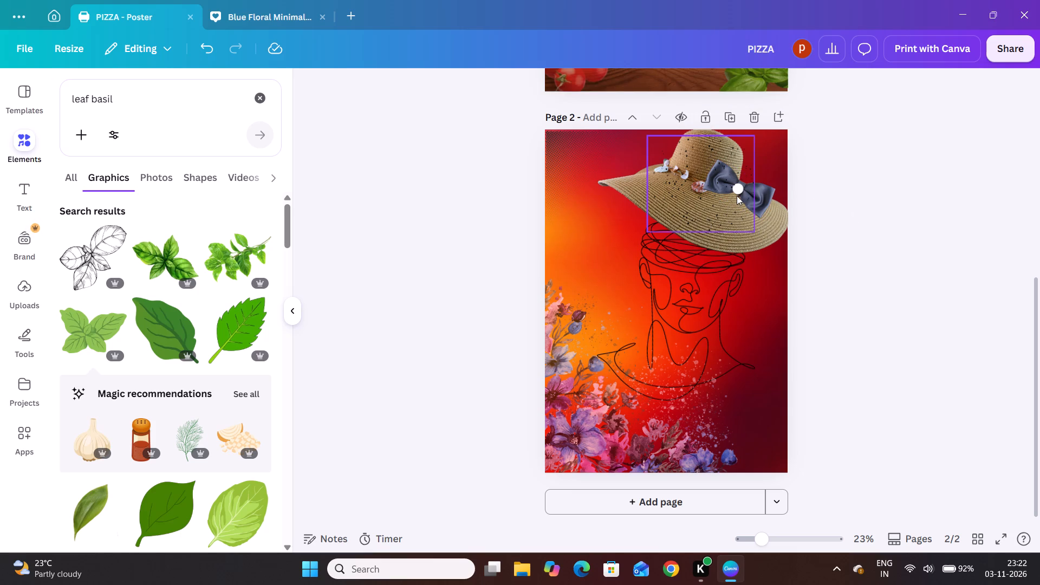
click(739, 188)
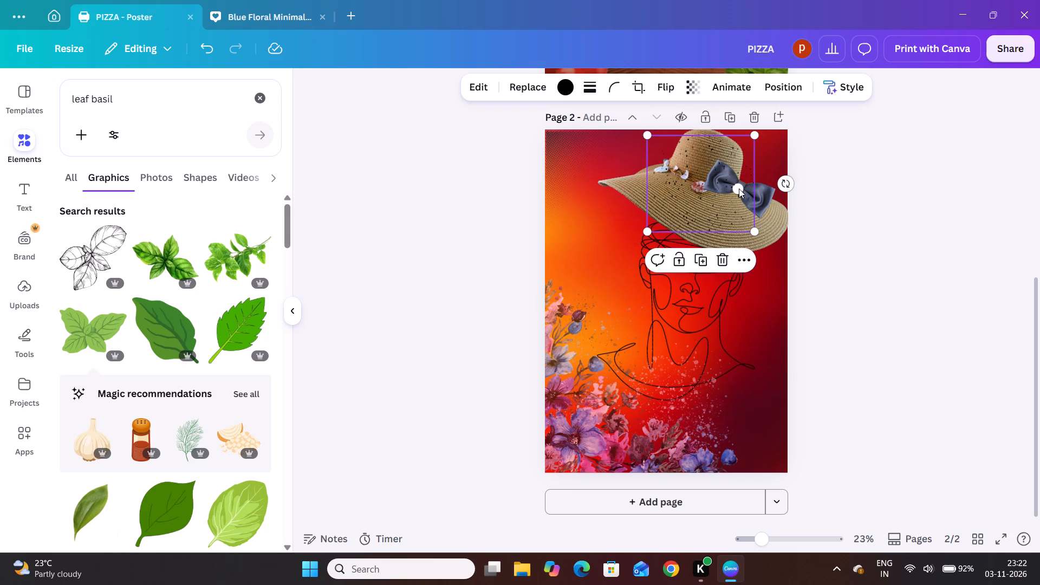
click(860, 242)
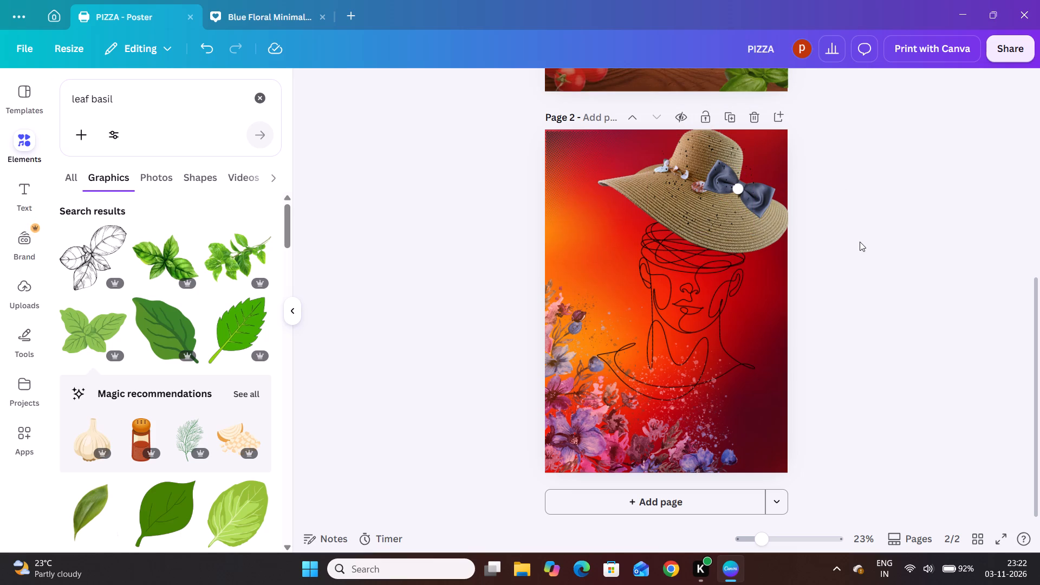
click(562, 159)
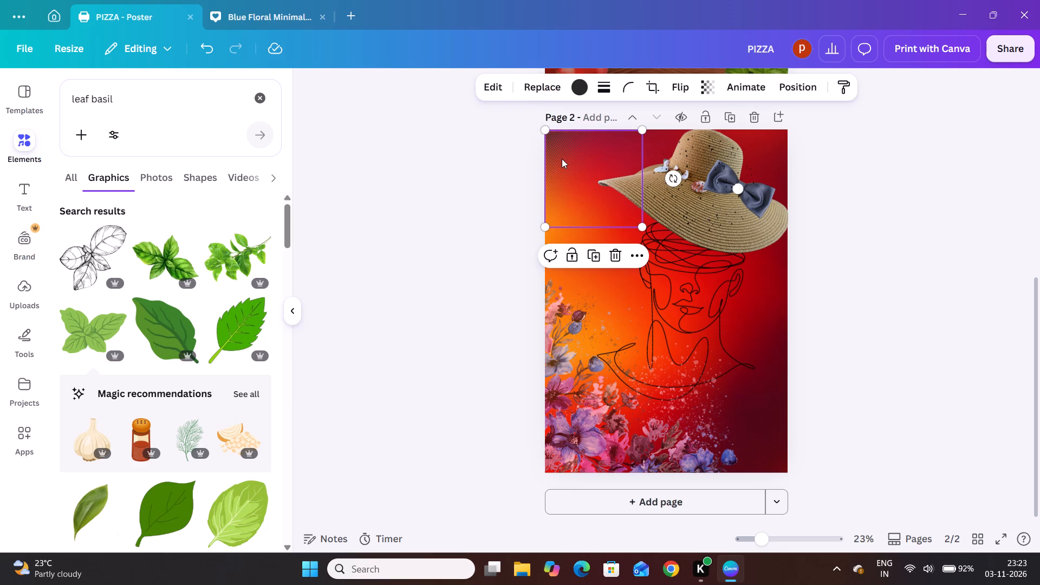
click(661, 218)
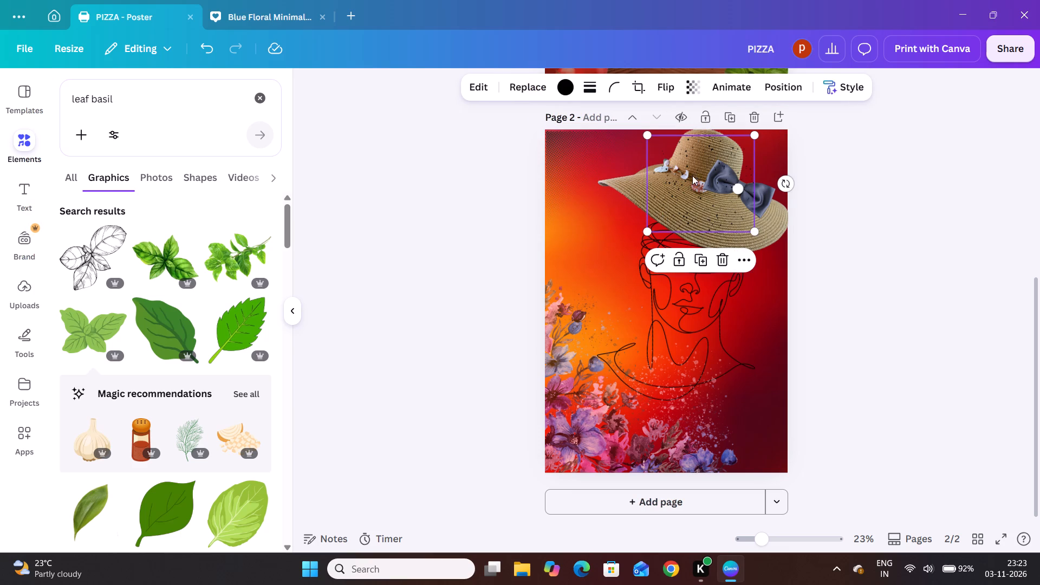
click(460, 299)
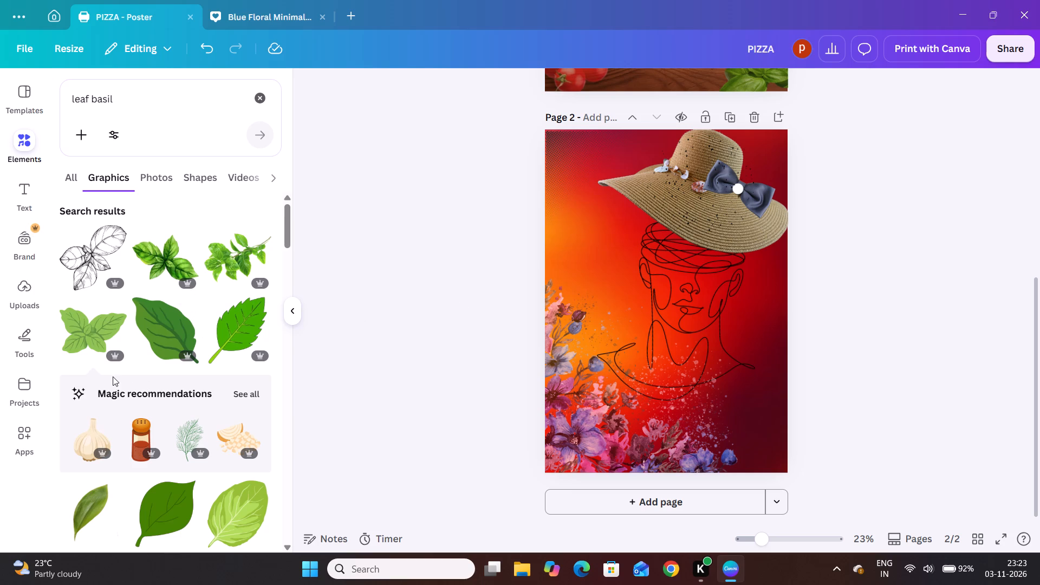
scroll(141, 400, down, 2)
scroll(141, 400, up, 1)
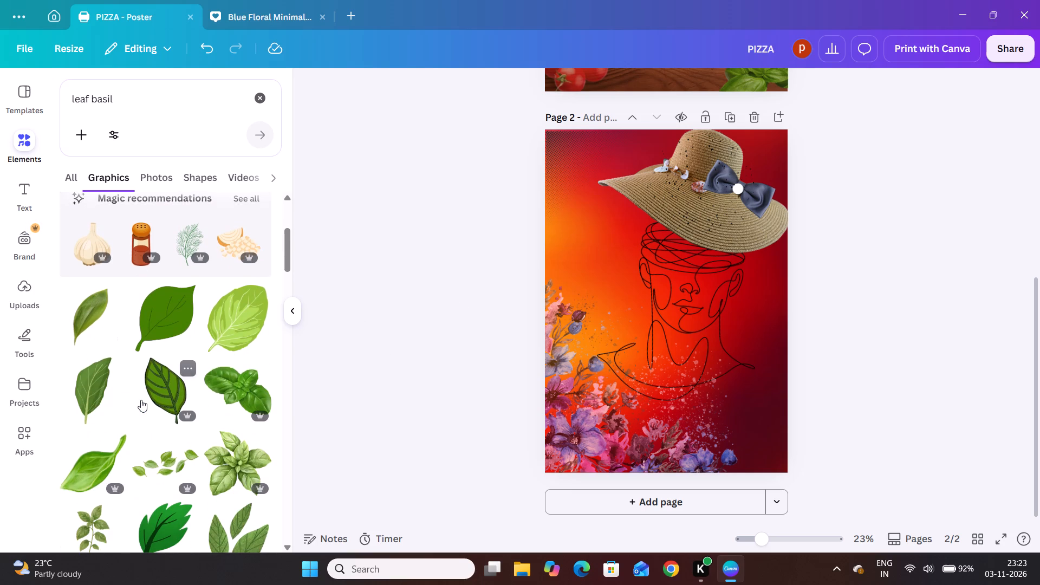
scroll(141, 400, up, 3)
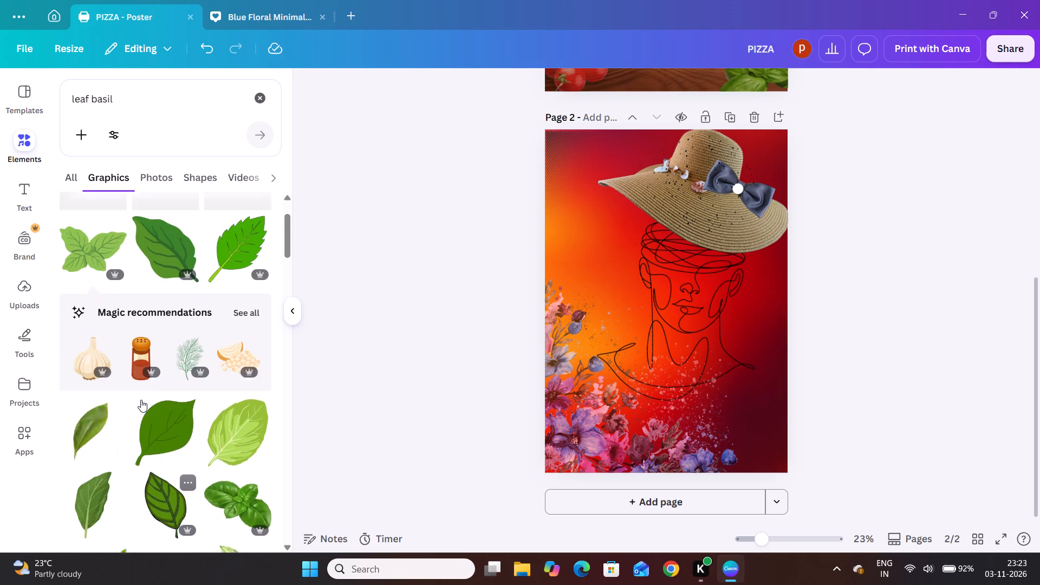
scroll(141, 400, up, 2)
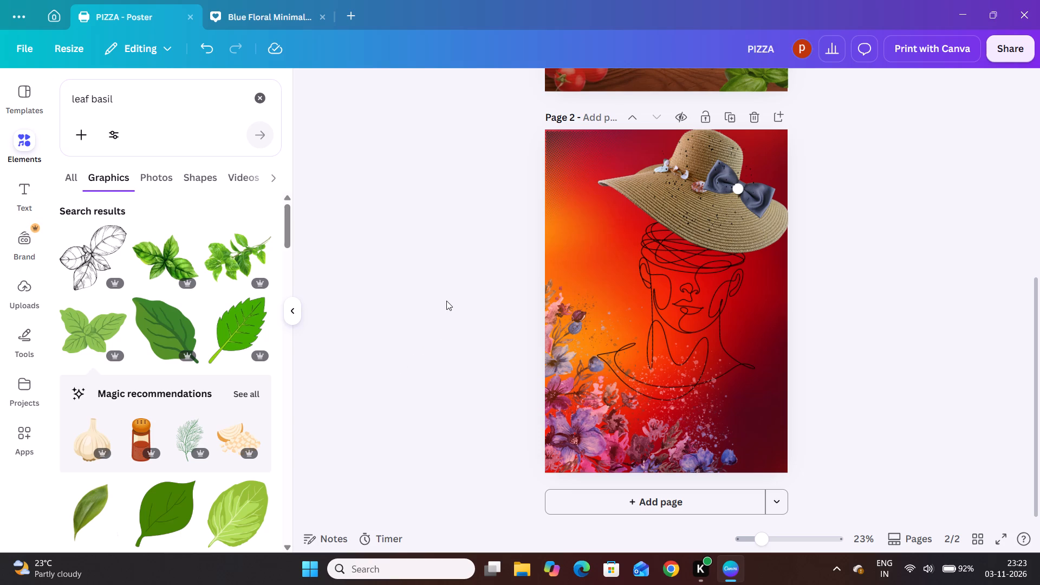
Add a new blank page after the hat portrait poster on page 2.
scroll(446, 301, up, 5)
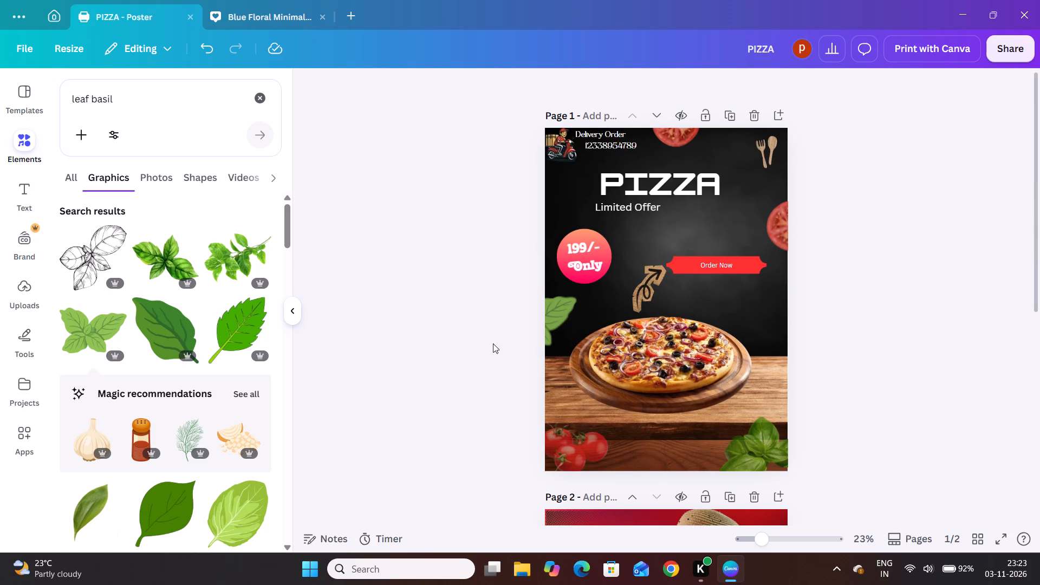
scroll(489, 414, down, 1)
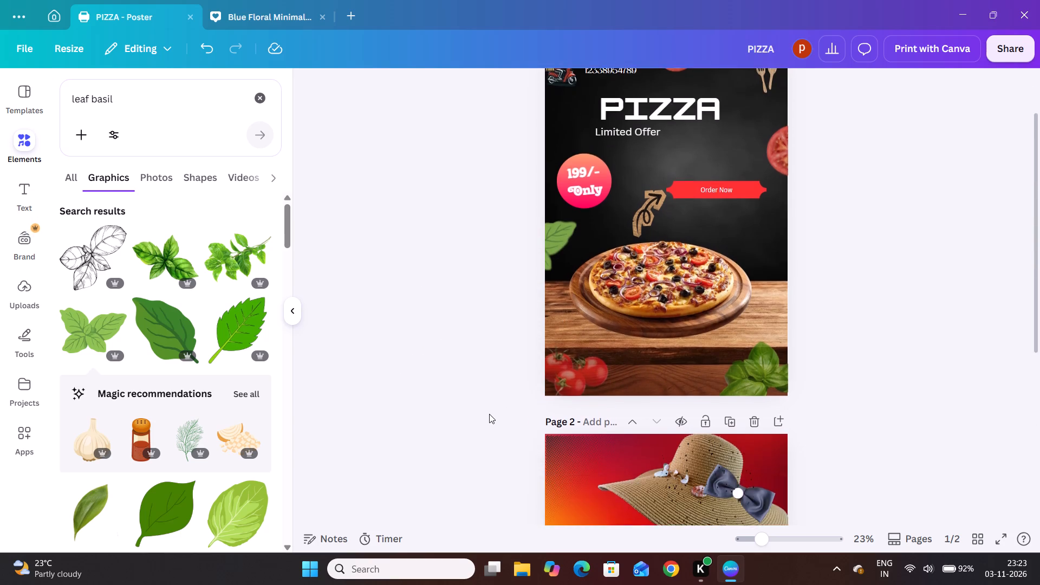
scroll(489, 414, down, 4)
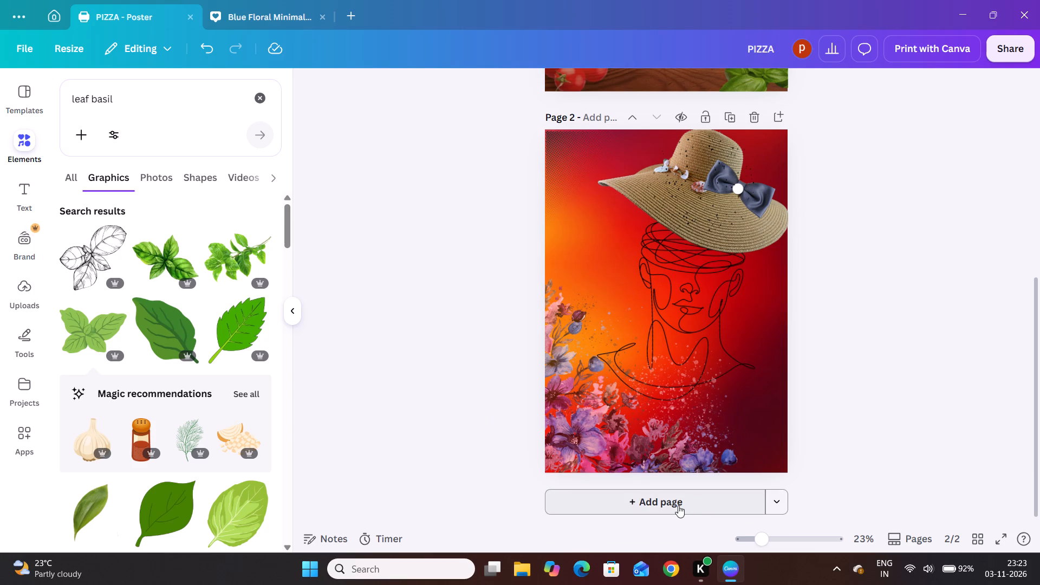
click(673, 504)
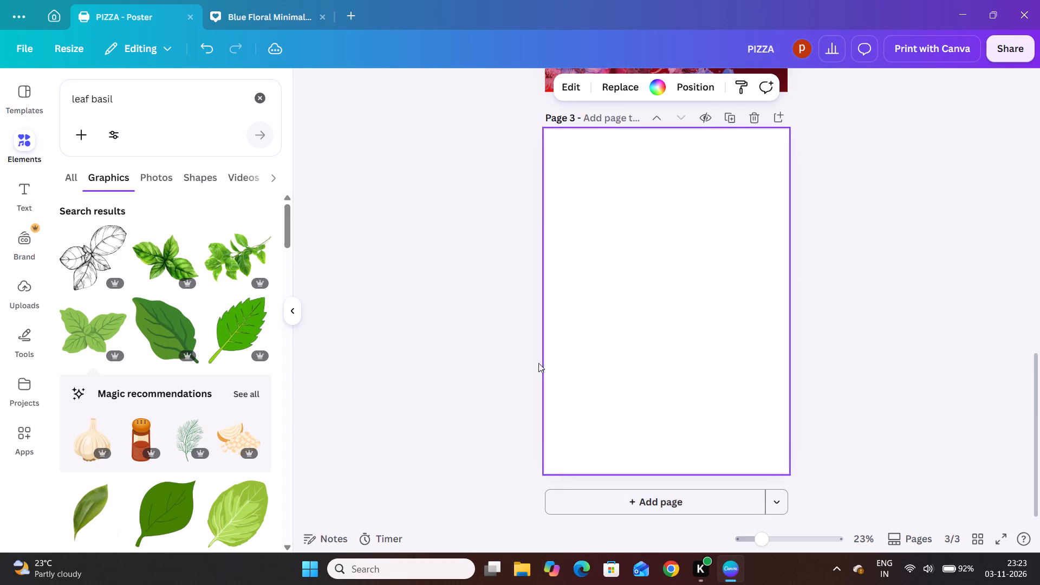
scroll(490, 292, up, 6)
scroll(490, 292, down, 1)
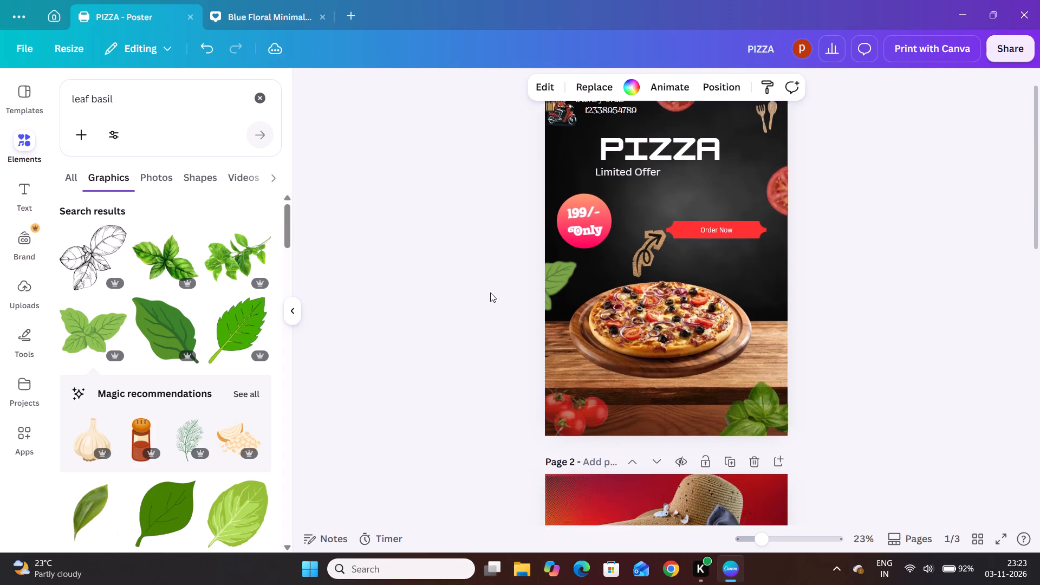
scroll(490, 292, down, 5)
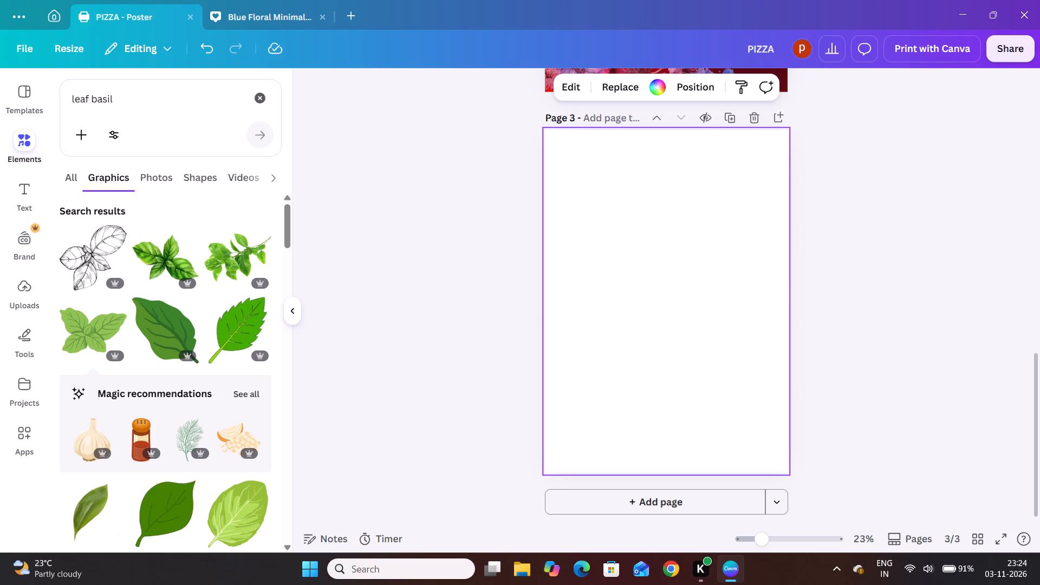
Search the elements for "yellow background" and place the plain yellow-orange gradient photo on page 3.
click(259, 102)
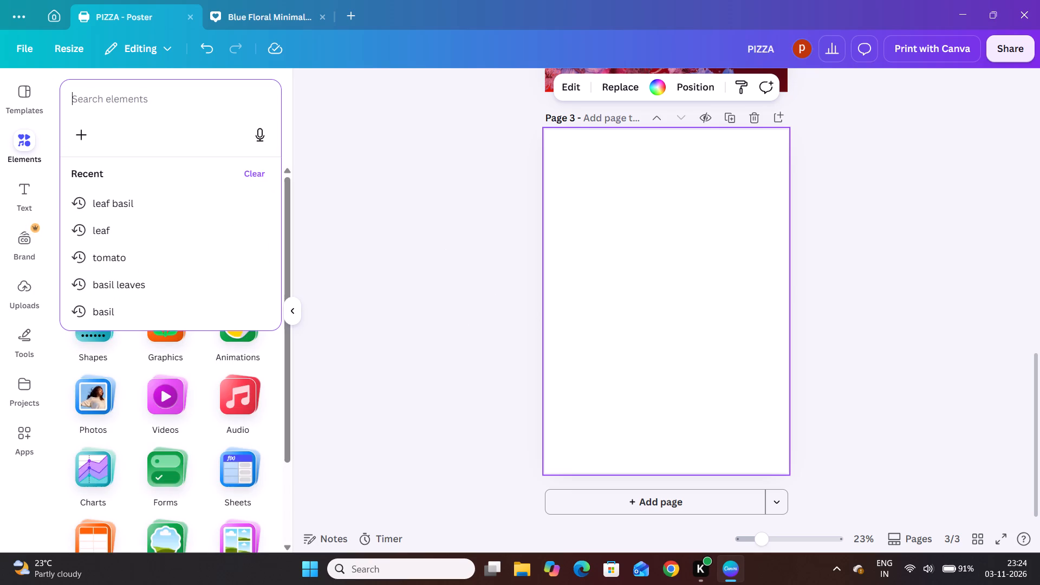
text(yello)
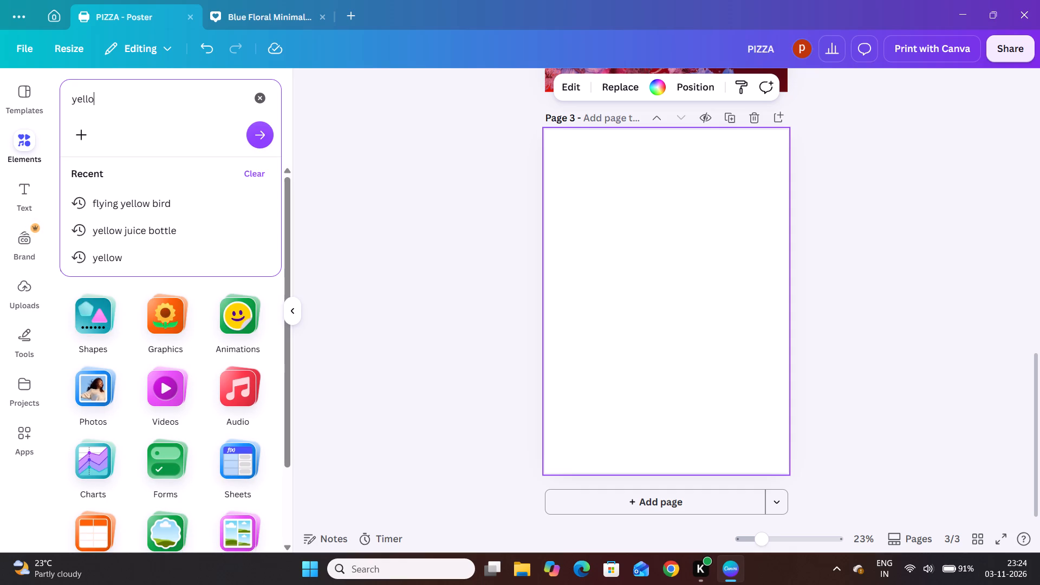
key(w)
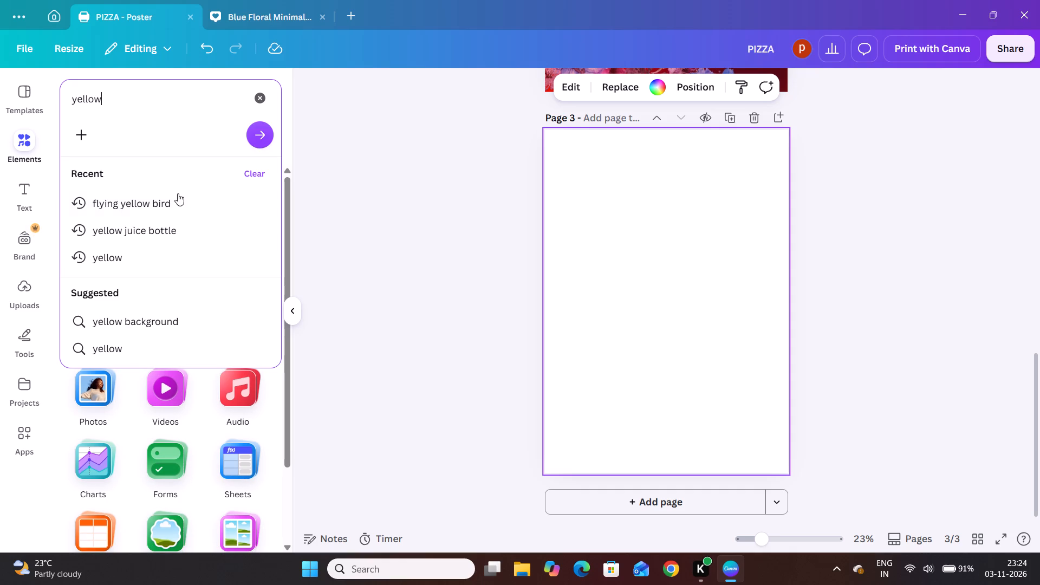
click(159, 323)
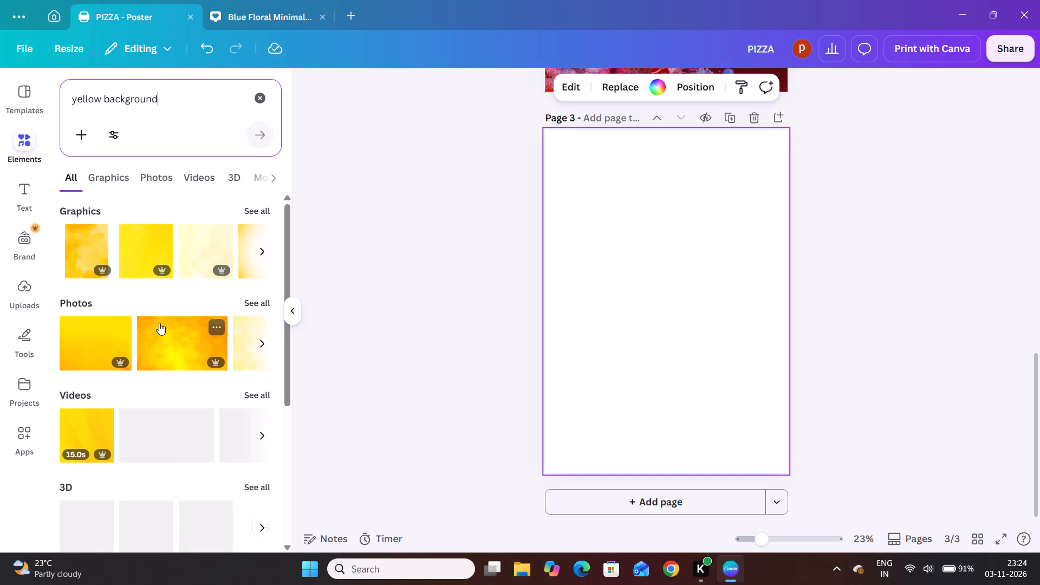
click(99, 329)
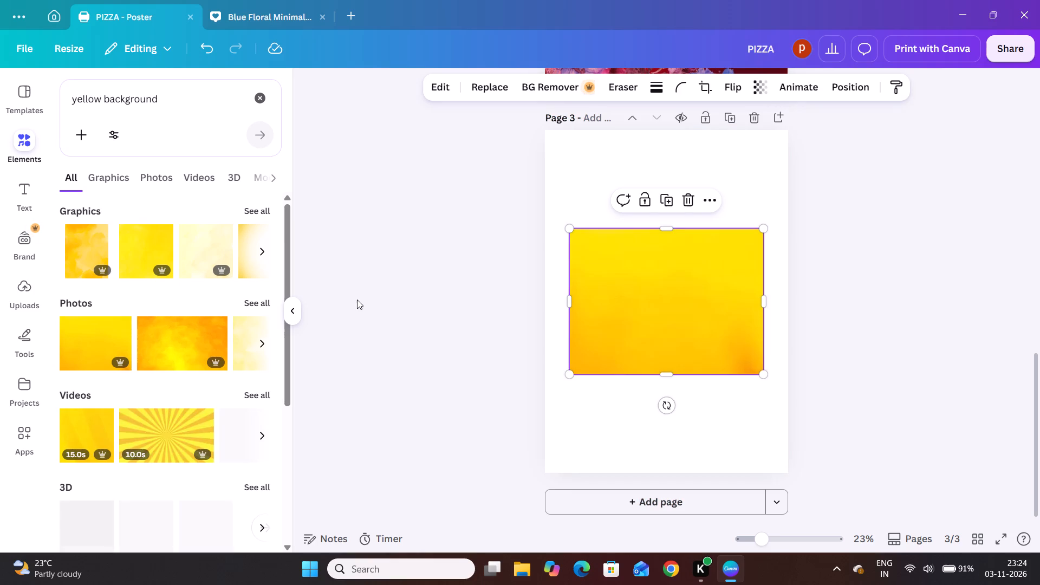
Stretch the yellow gradient photo on all four sides until it covers the whole of page 3.
click(672, 230)
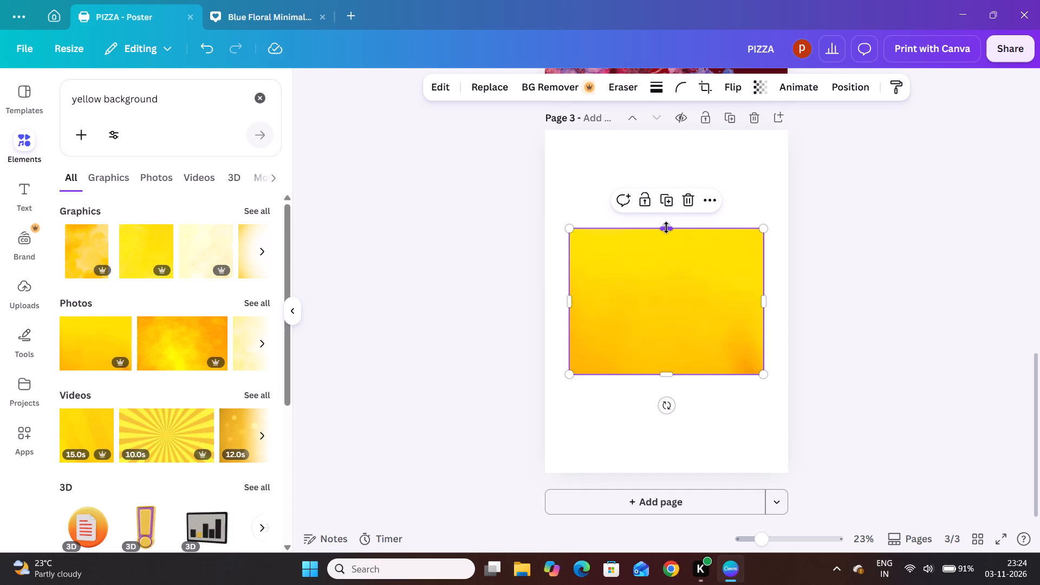
drag(666, 227, 658, 128)
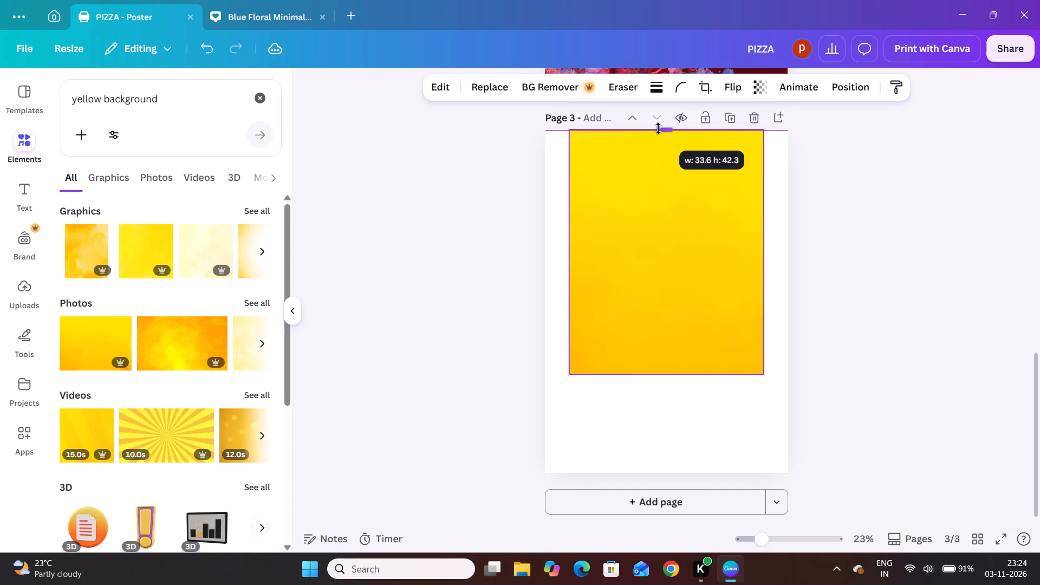
drag(658, 128, 658, 129)
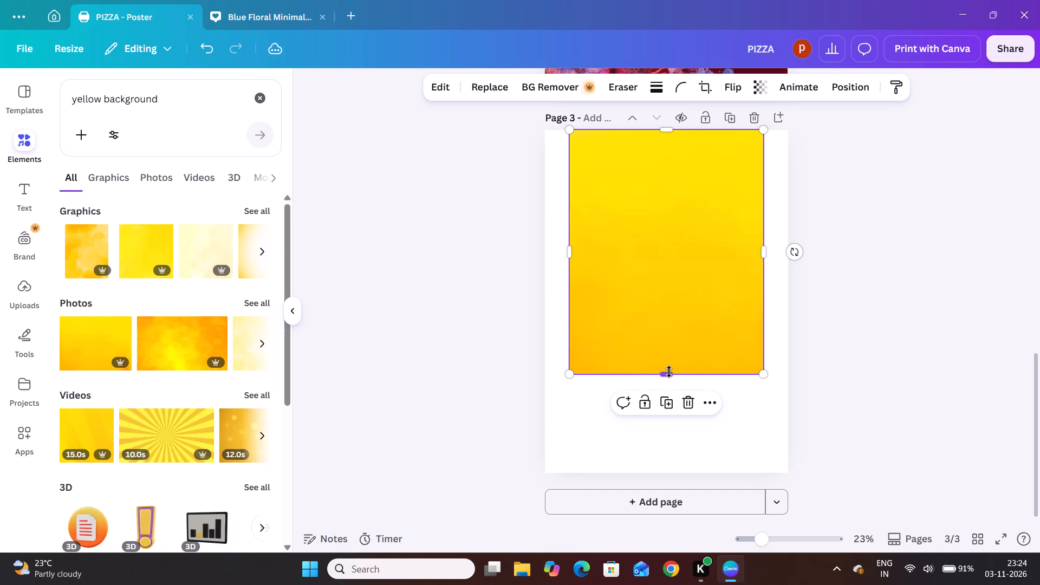
drag(669, 372, 672, 468)
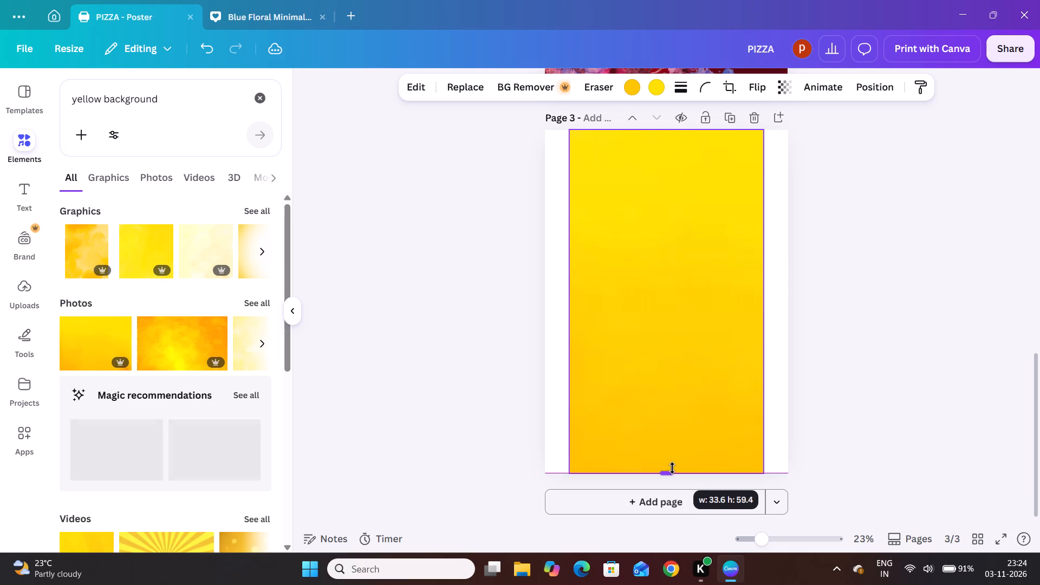
drag(672, 468, 673, 469)
drag(569, 302, 547, 302)
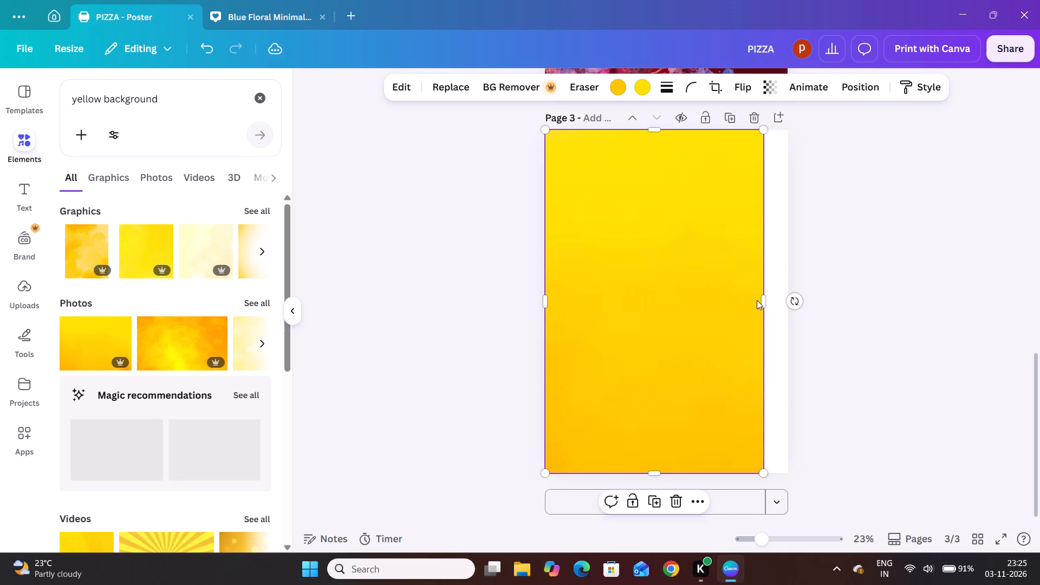
drag(763, 301, 789, 306)
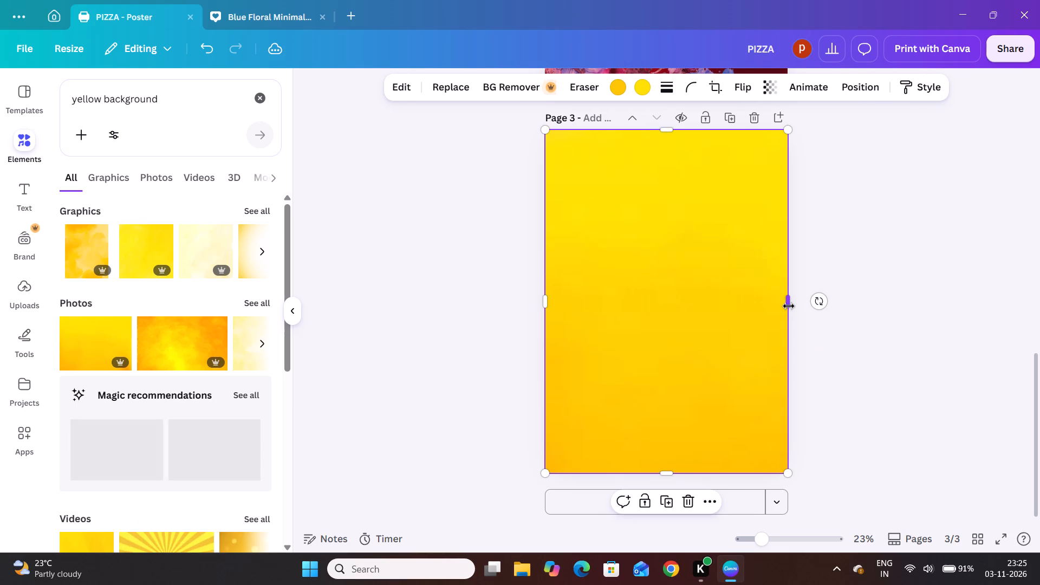
click(706, 251)
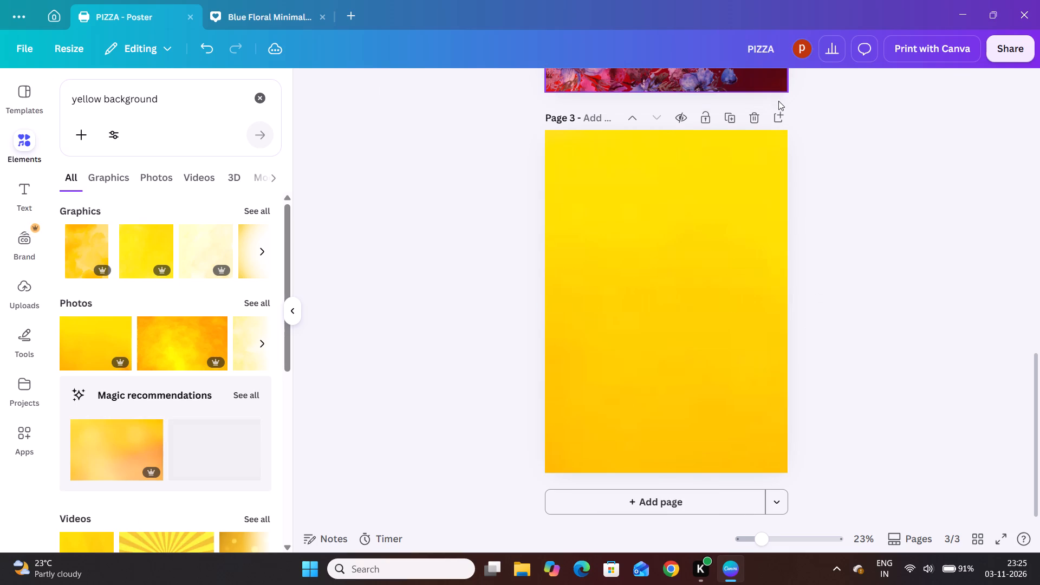
Set the transparency of the yellow background photo on page 3 to 64.
click(738, 168)
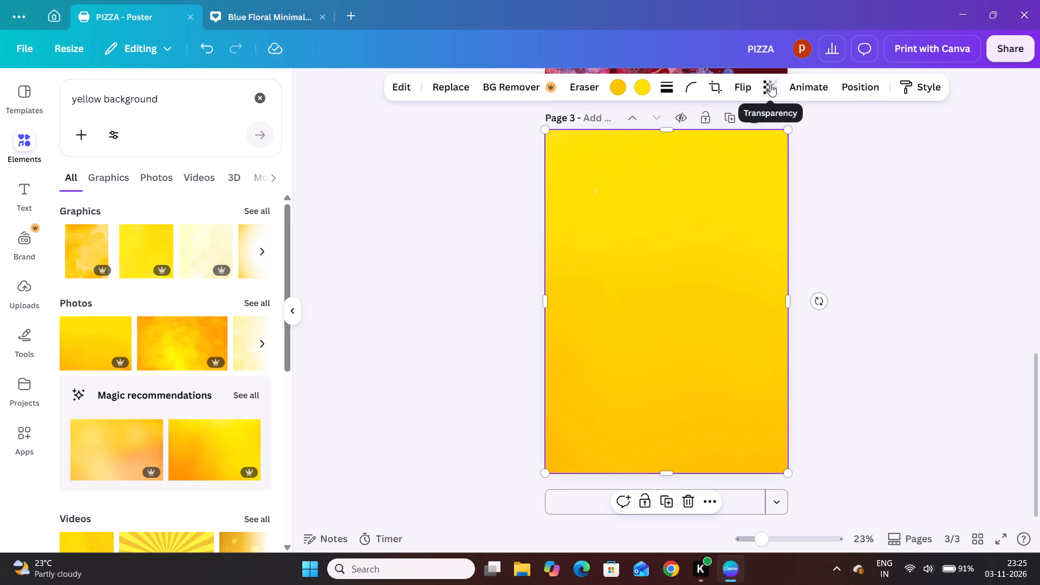
click(770, 84)
click(766, 141)
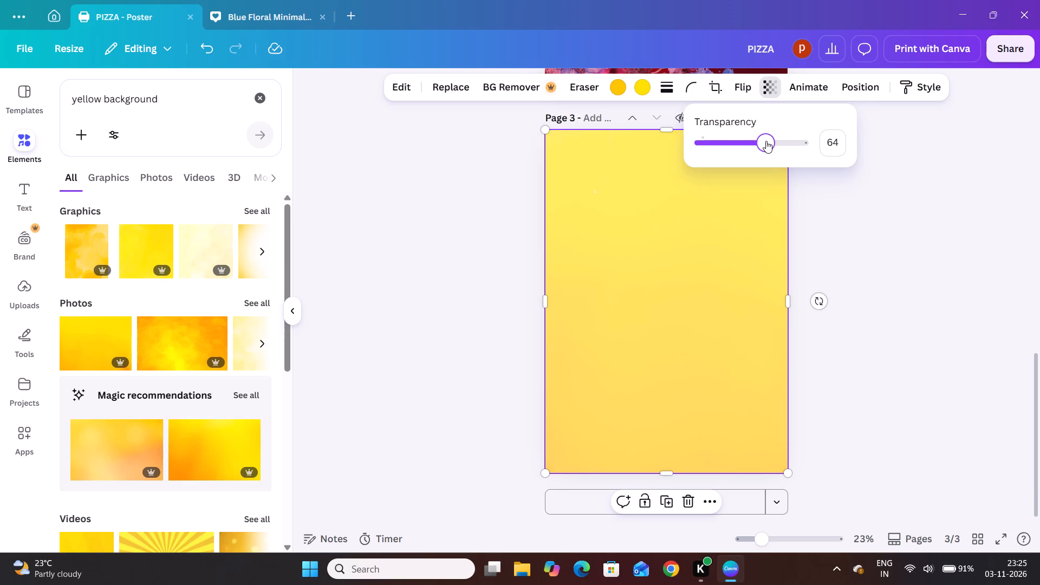
click(483, 231)
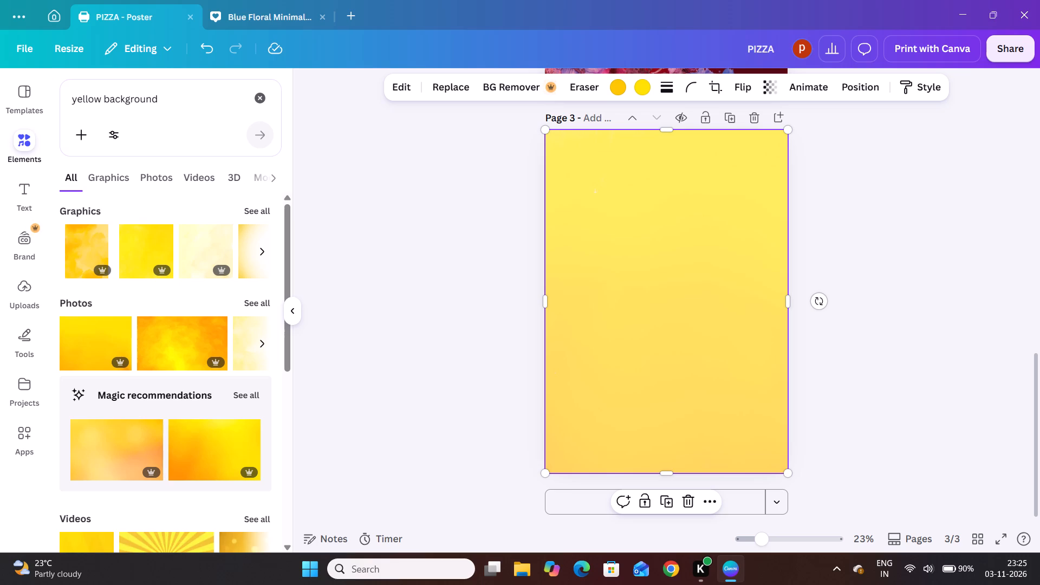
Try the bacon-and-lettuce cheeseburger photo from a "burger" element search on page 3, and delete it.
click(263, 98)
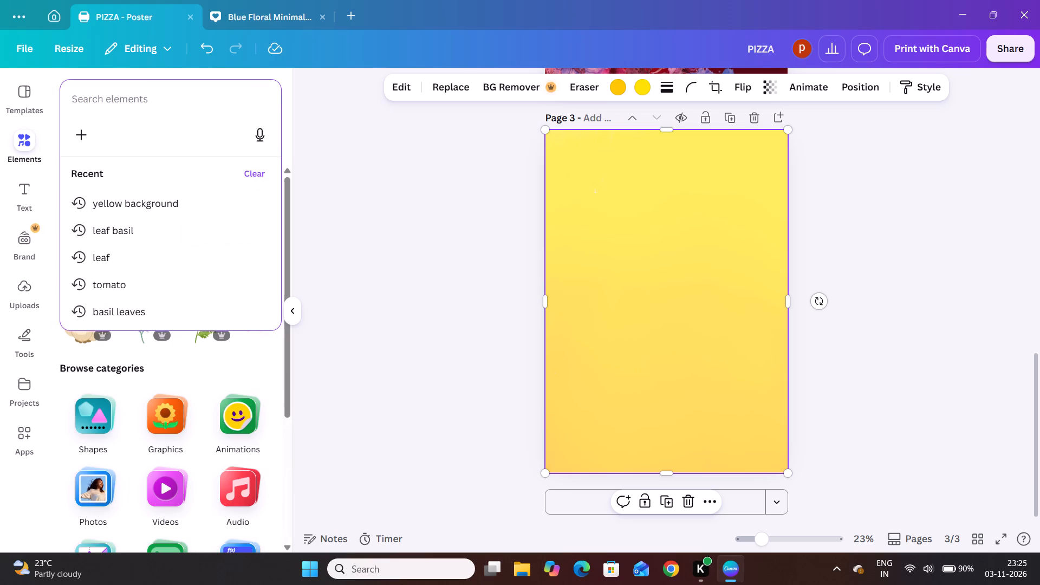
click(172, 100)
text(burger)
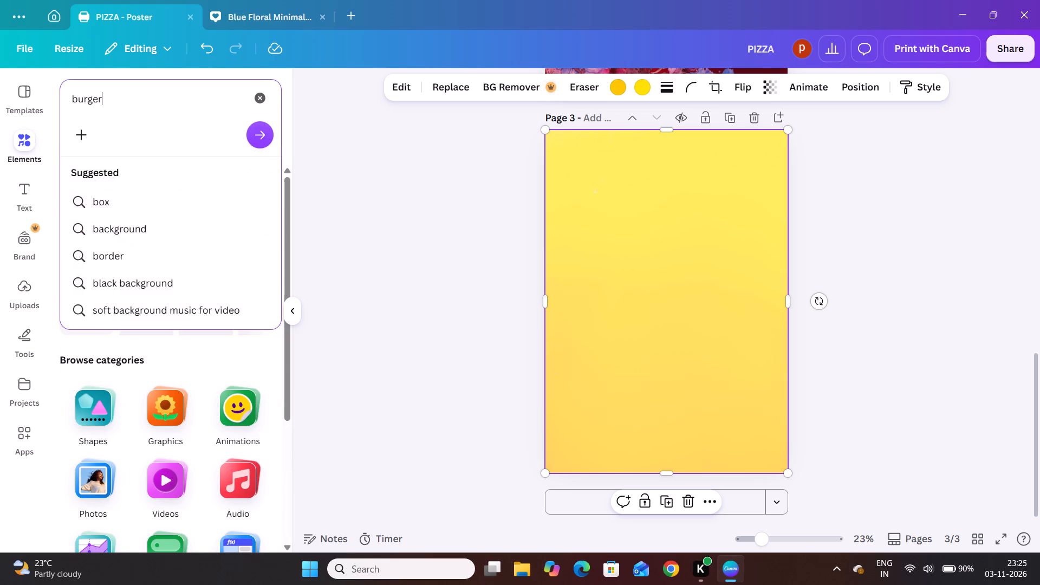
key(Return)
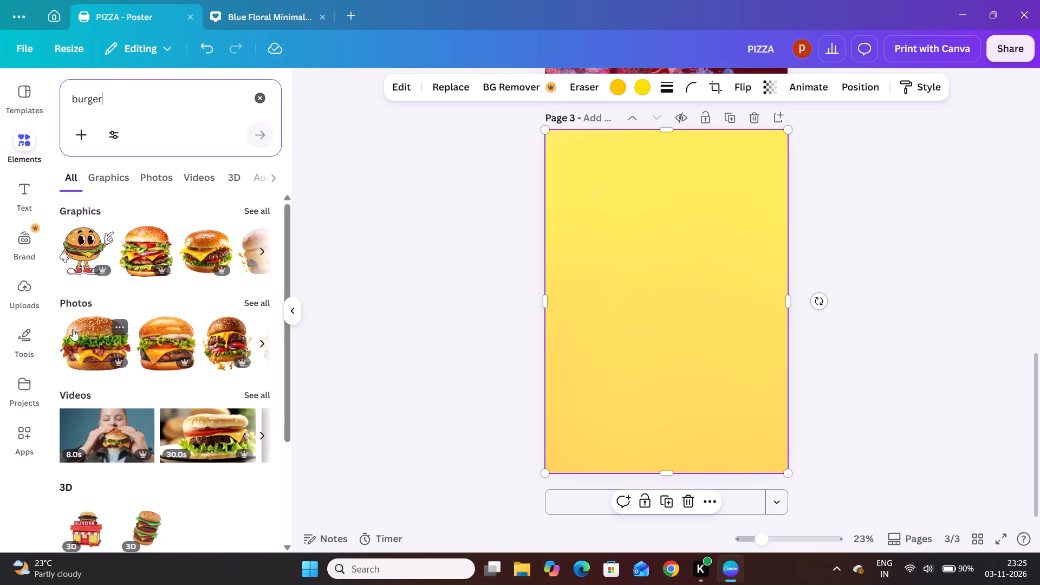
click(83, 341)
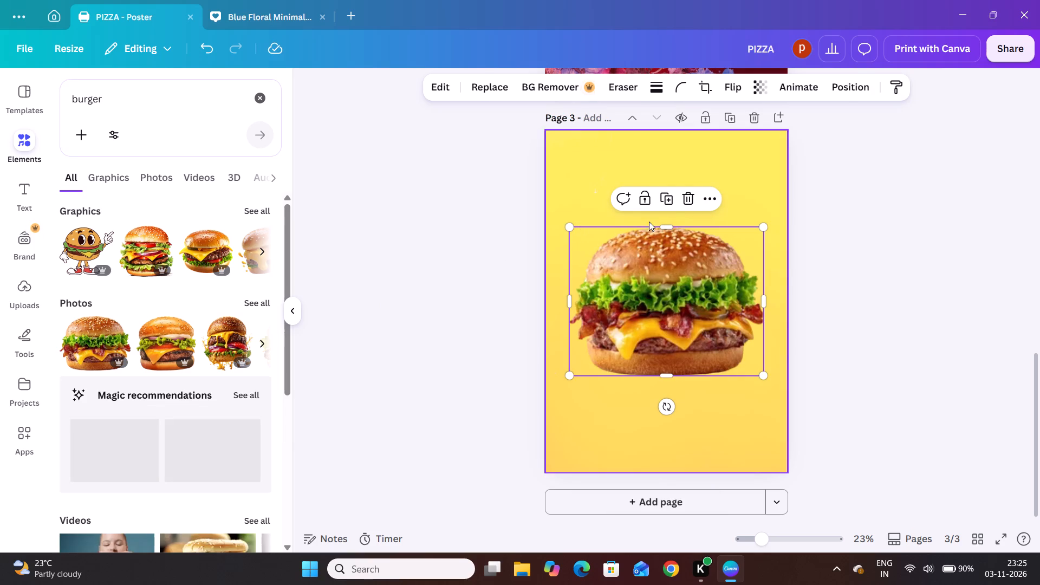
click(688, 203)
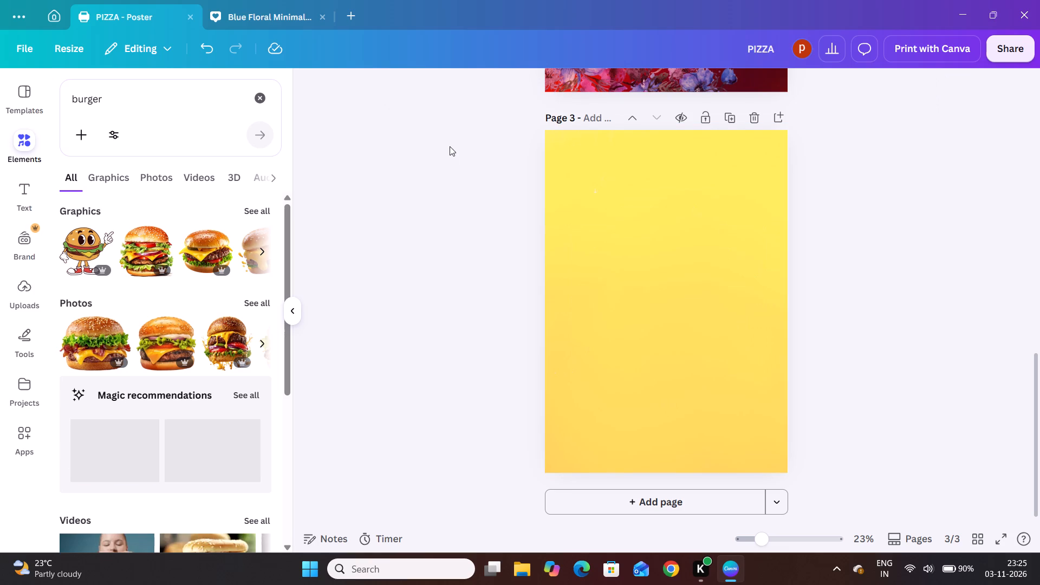
Search the elements for "table" and place the photo of the round striped wooden board on page 3.
click(259, 101)
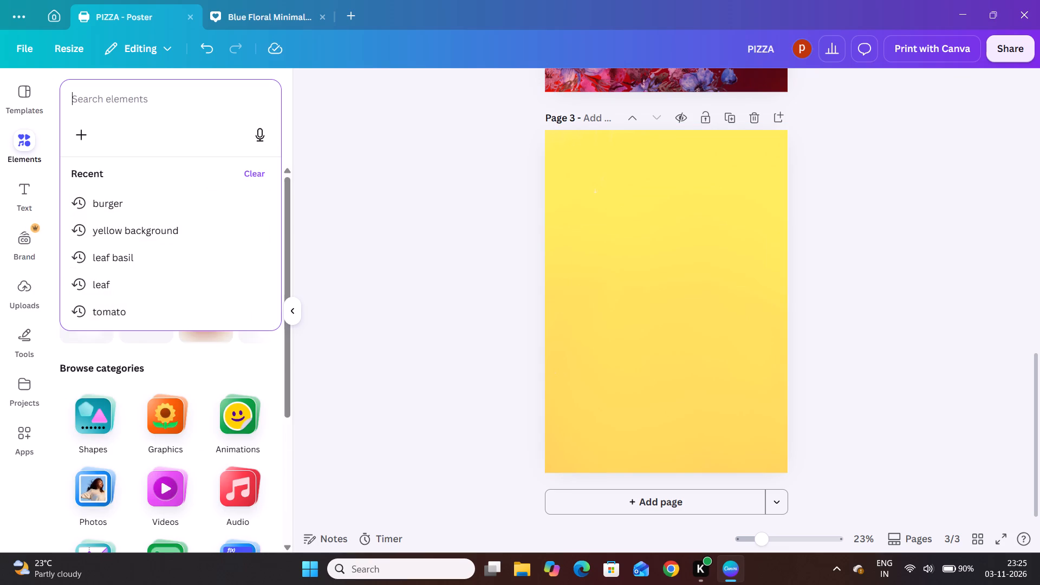
key(t)
text(able)
key(Return)
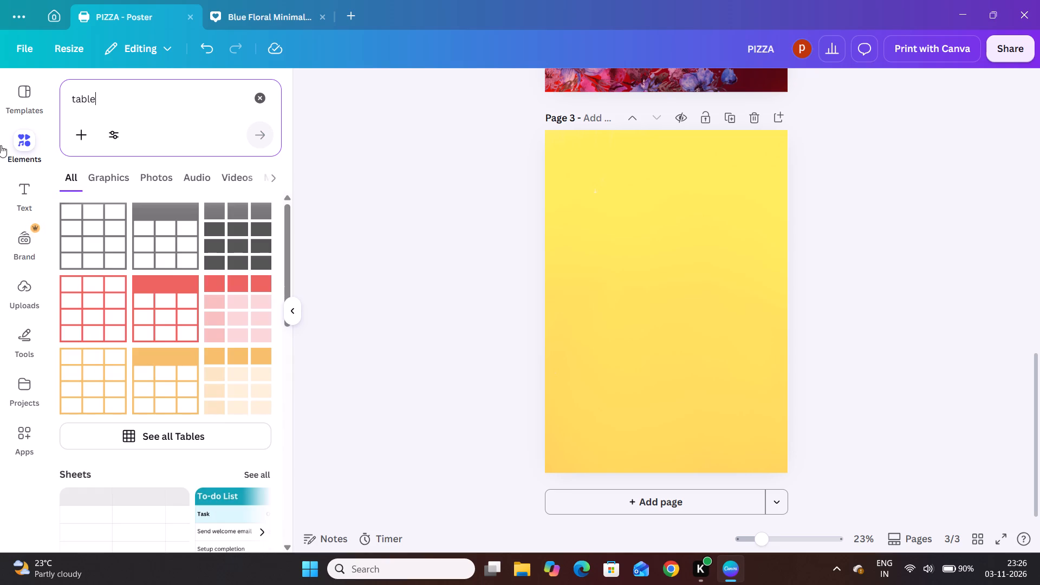
click(114, 181)
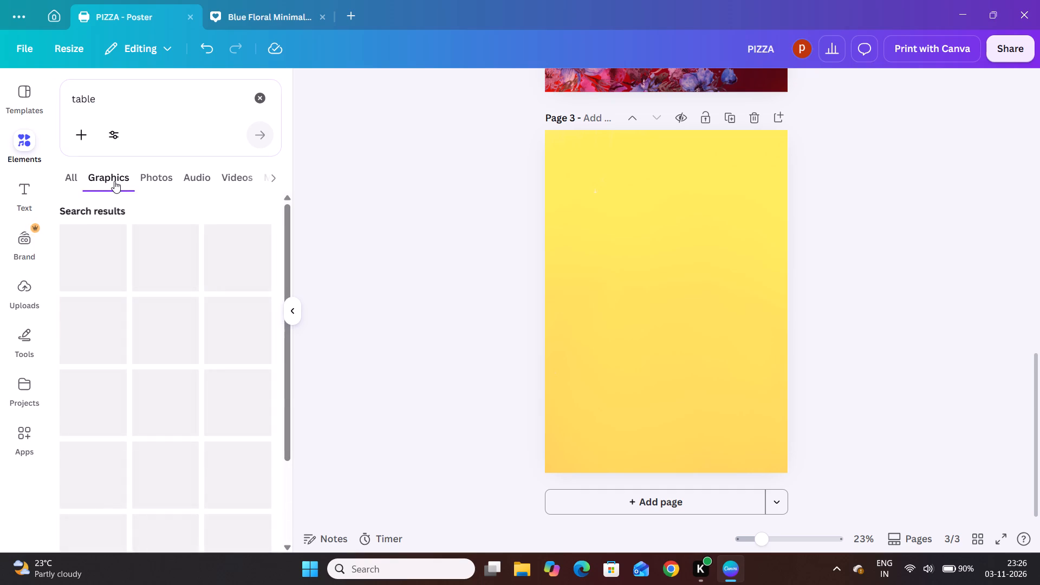
click(142, 179)
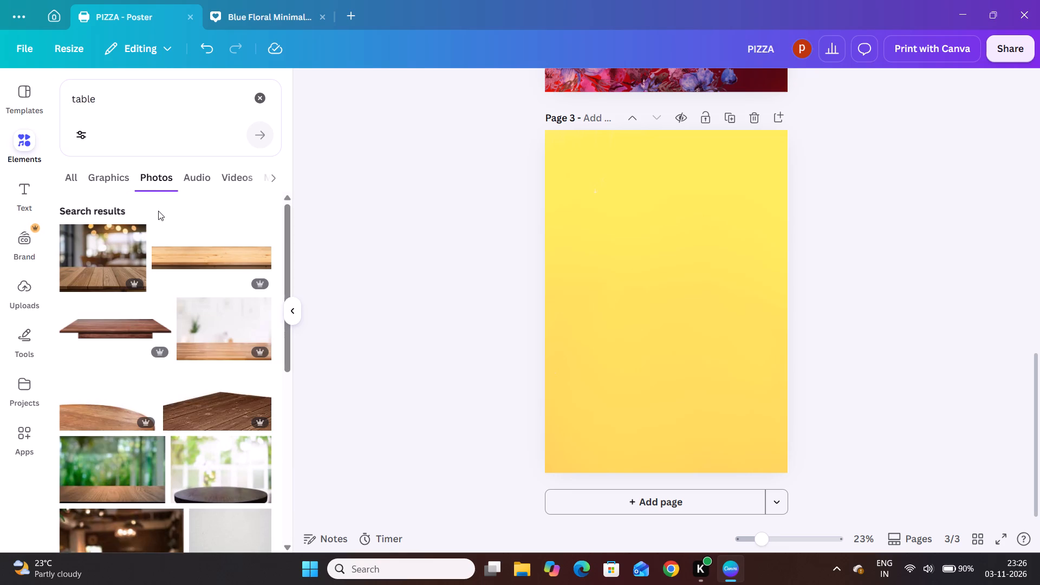
scroll(188, 327, down, 1)
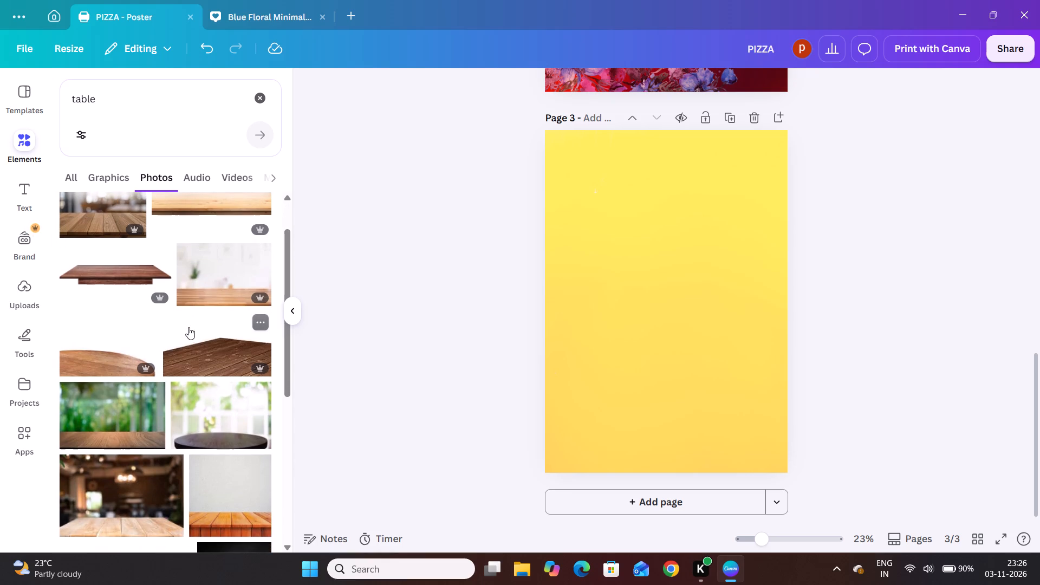
scroll(188, 327, down, 2)
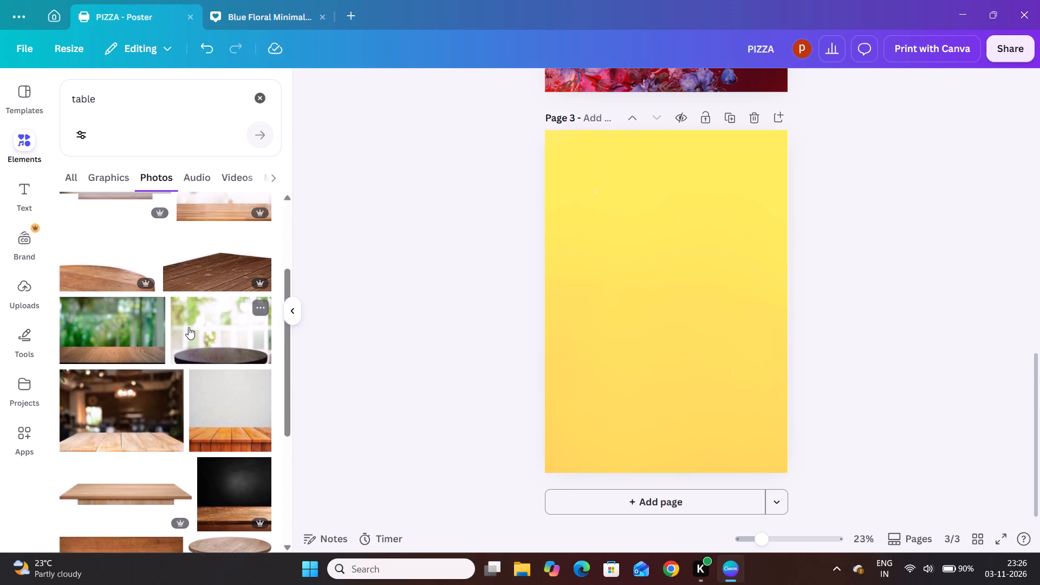
scroll(188, 327, down, 1)
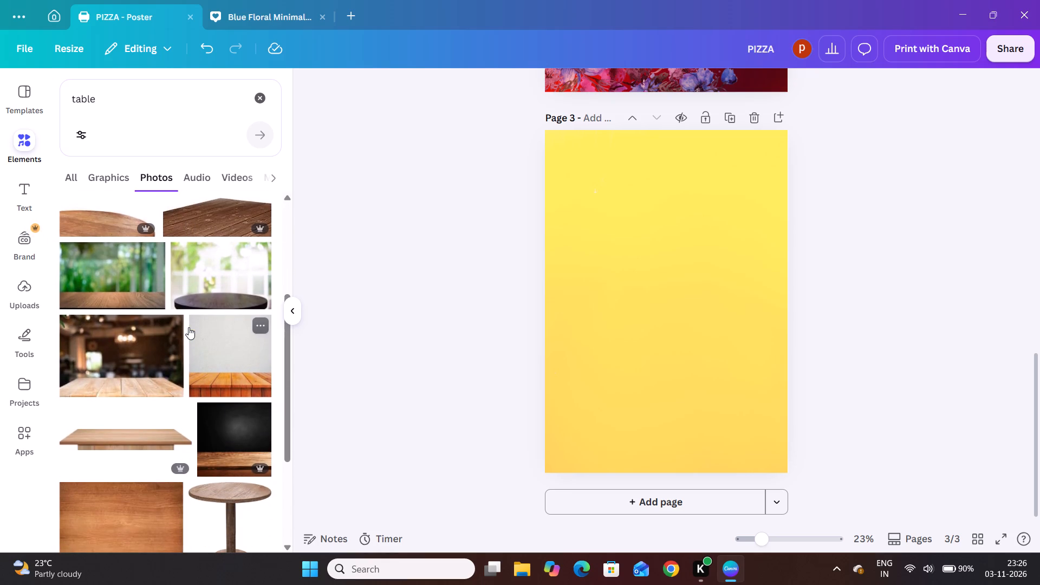
scroll(188, 327, down, 1)
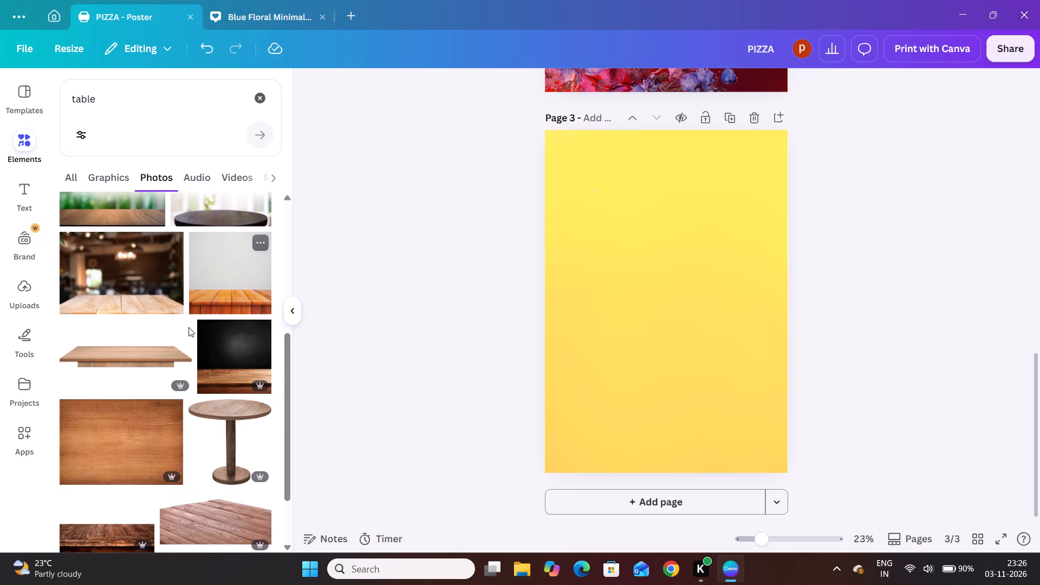
scroll(188, 327, up, 1)
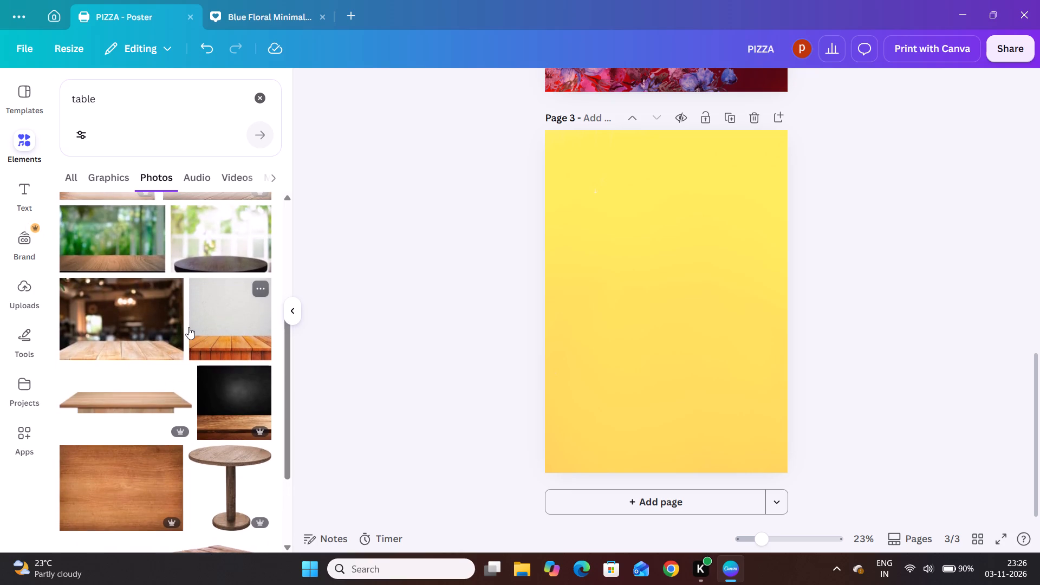
scroll(188, 327, down, 2)
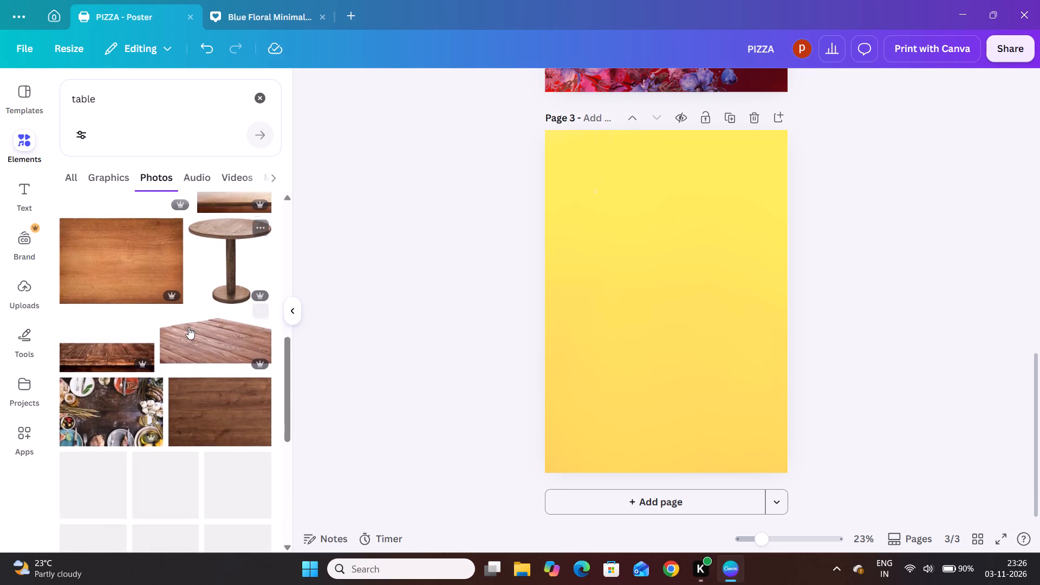
scroll(188, 327, down, 3)
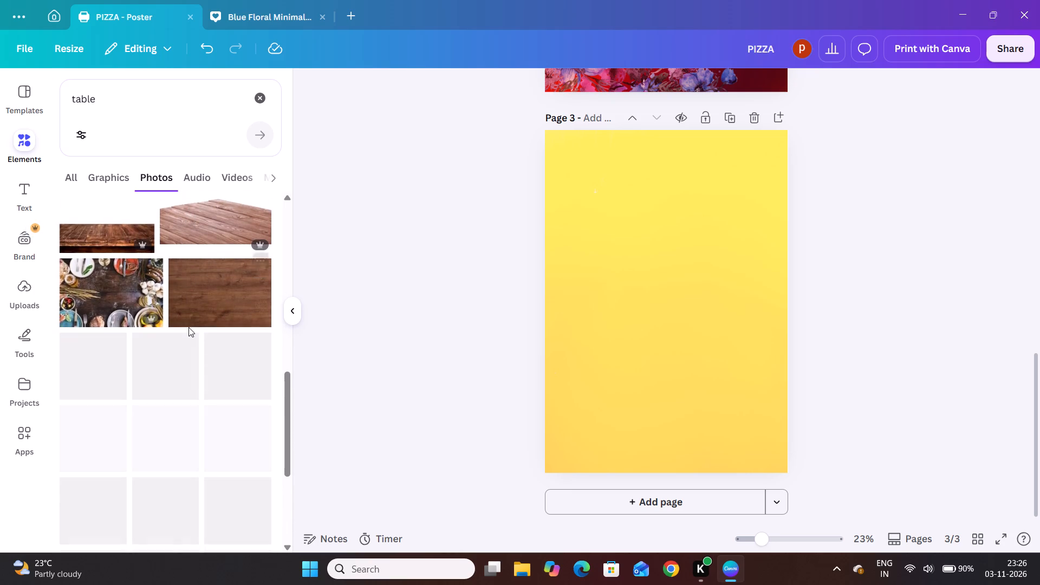
scroll(188, 327, down, 2)
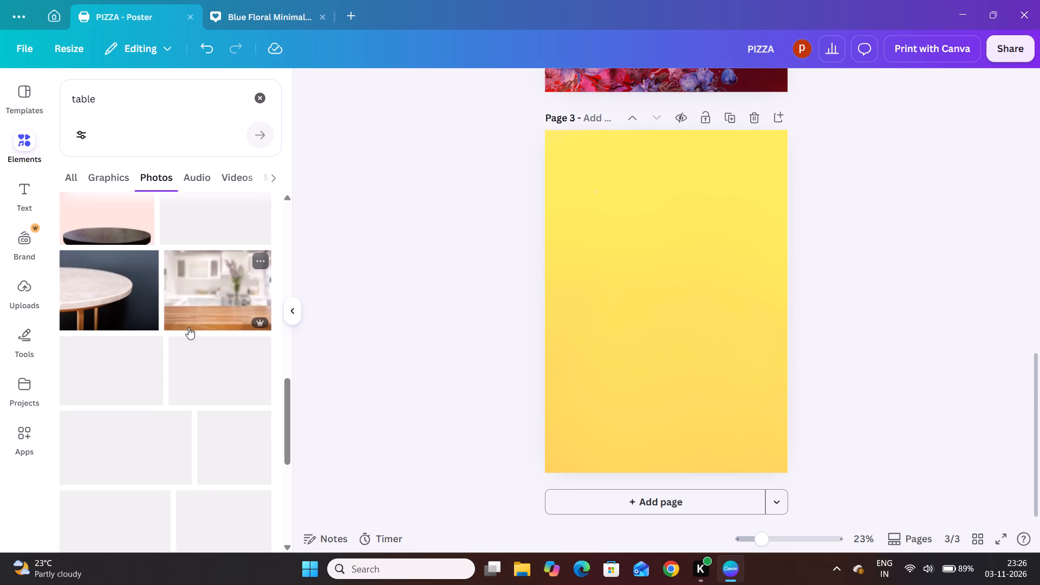
scroll(188, 327, down, 3)
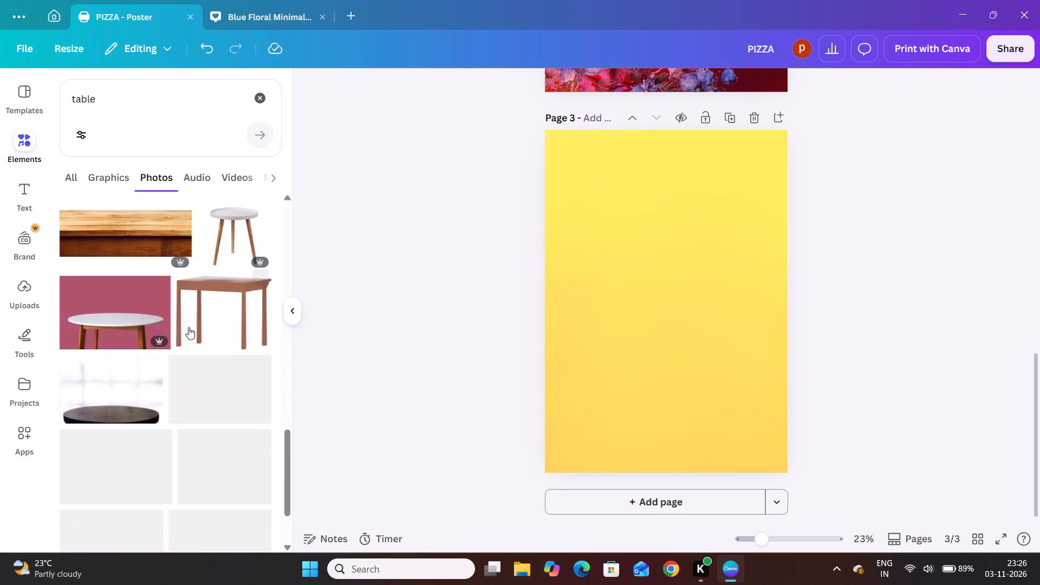
scroll(188, 327, down, 2)
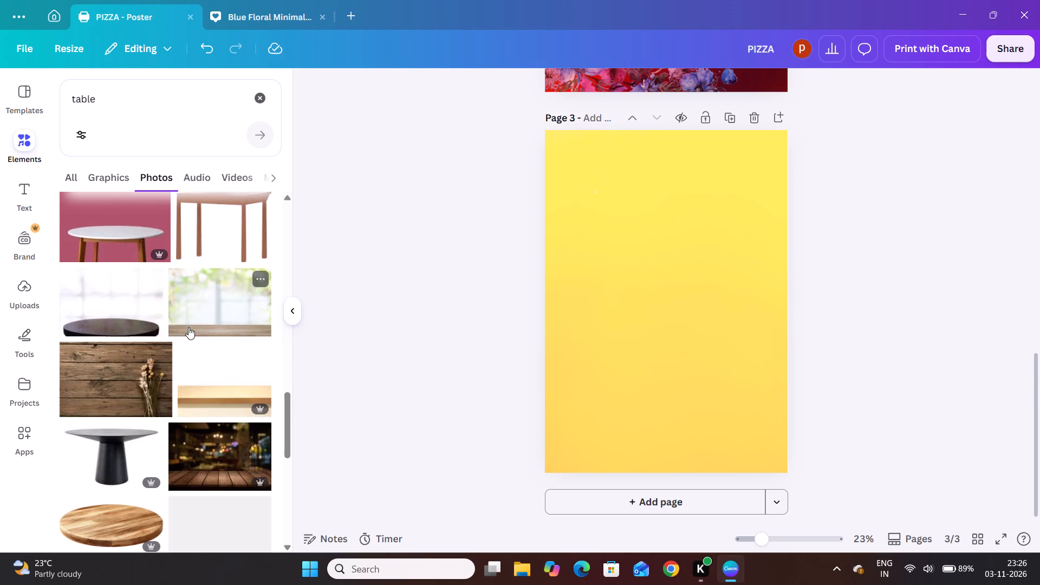
scroll(188, 327, down, 1)
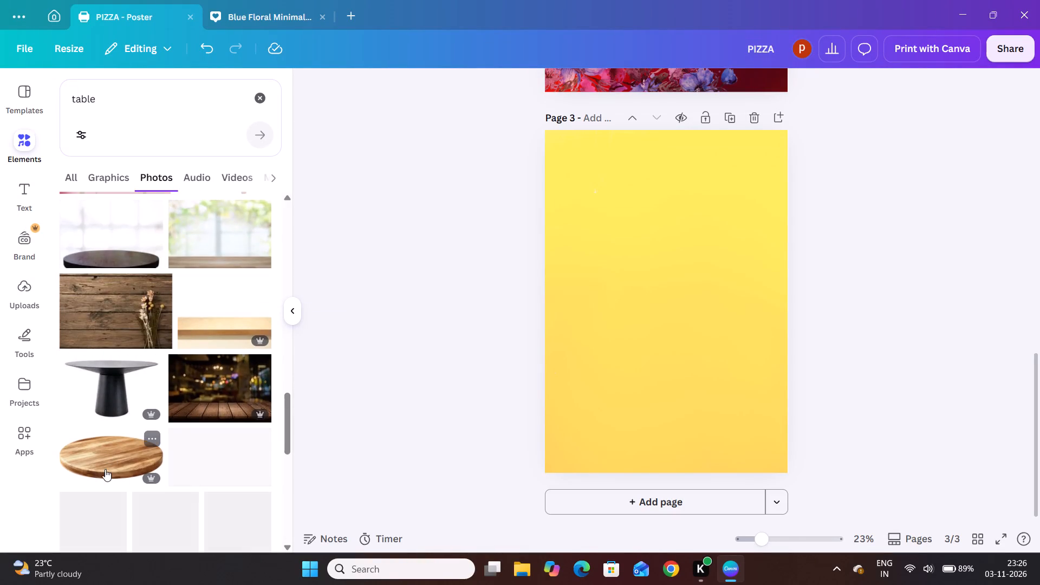
click(105, 471)
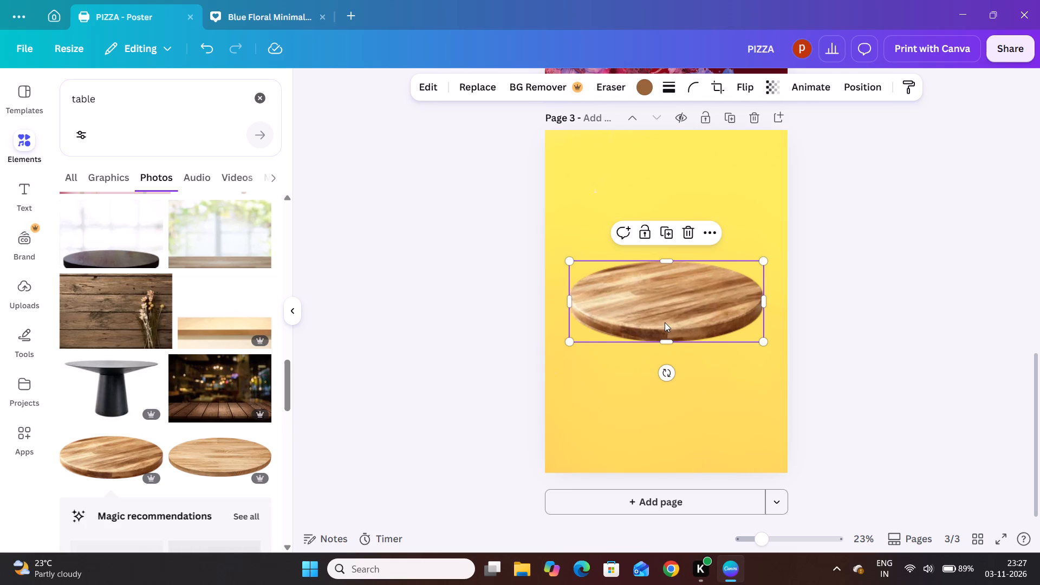
Move the wooden board slightly lower on page 3, keeping it horizontally centred.
drag(665, 322, 653, 330)
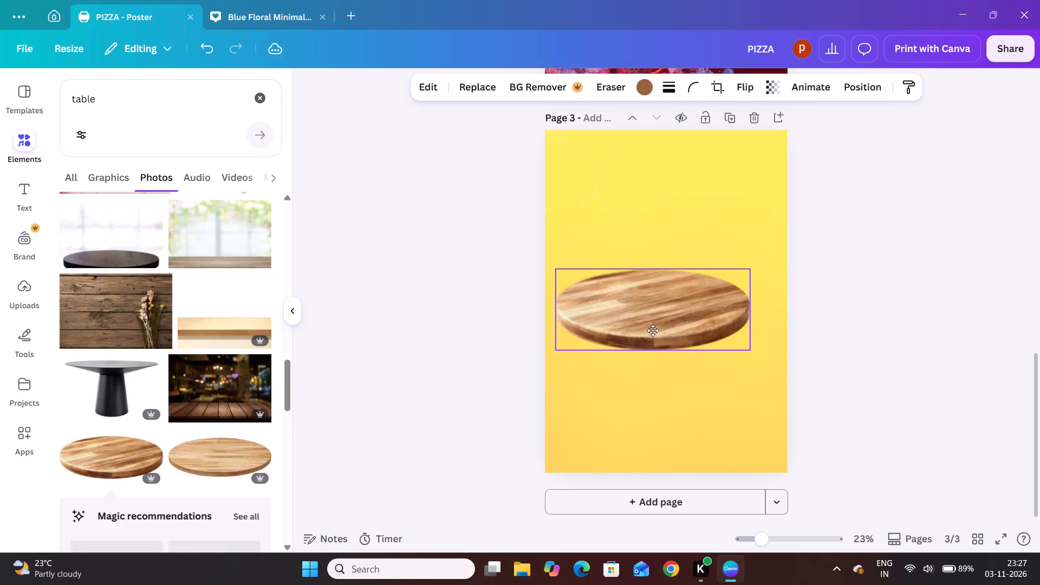
drag(653, 330, 662, 329)
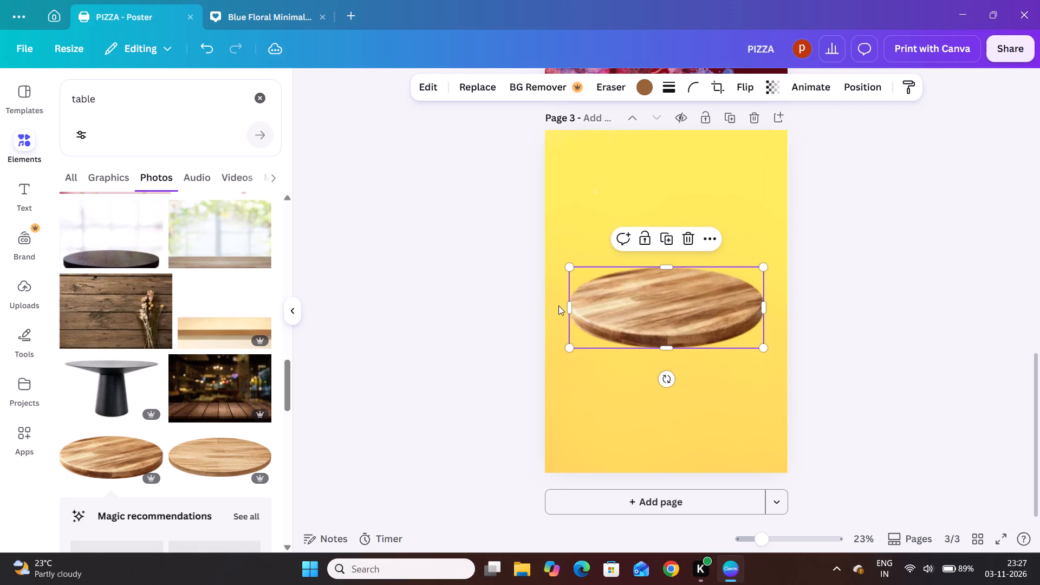
click(362, 299)
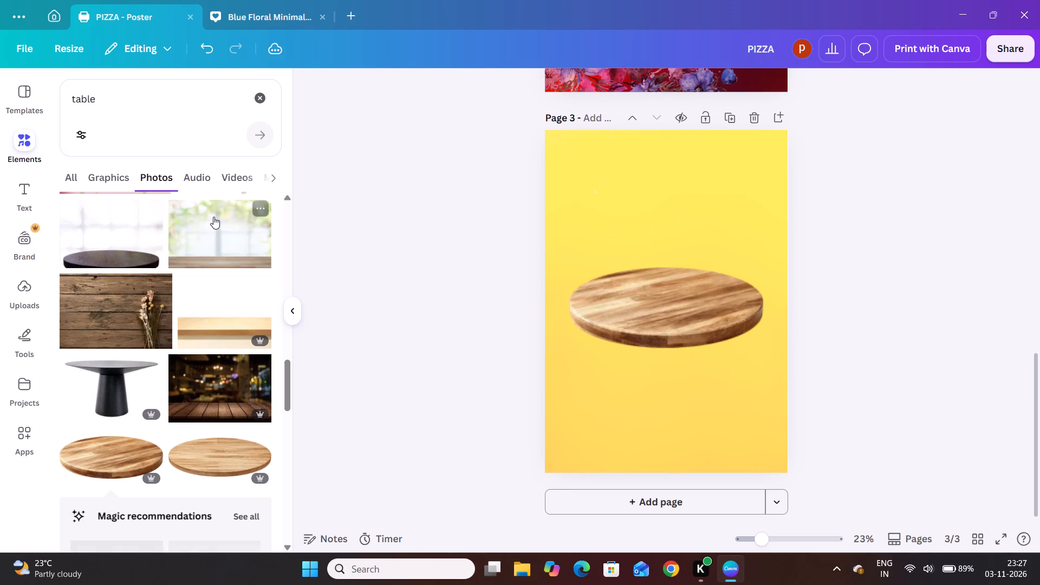
Search the elements for "shadow" and place the thin horizontal line shadow photo on page 3.
drag(101, 96, 47, 96)
text(shadow)
key(Return)
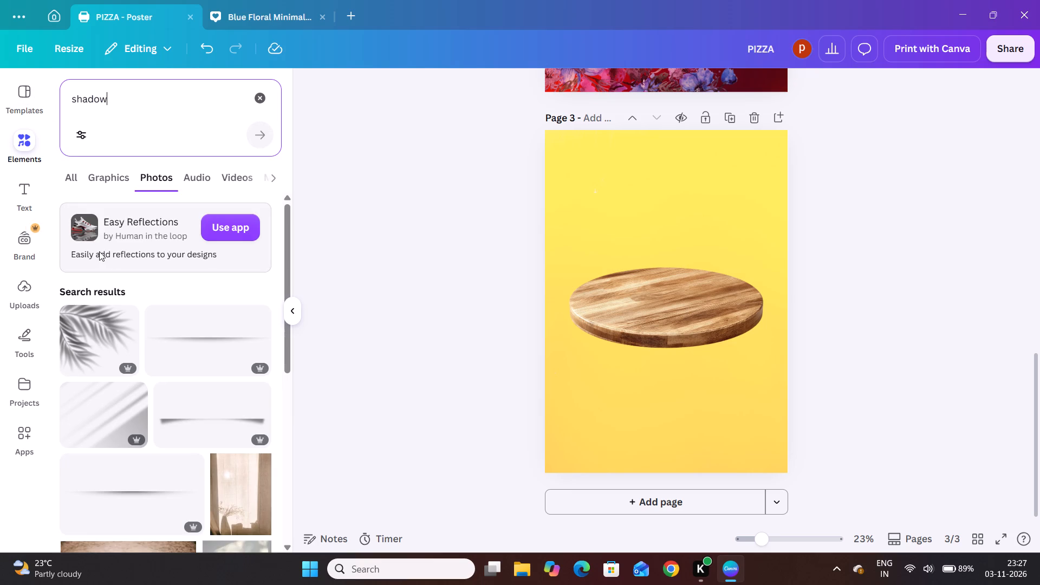
click(201, 334)
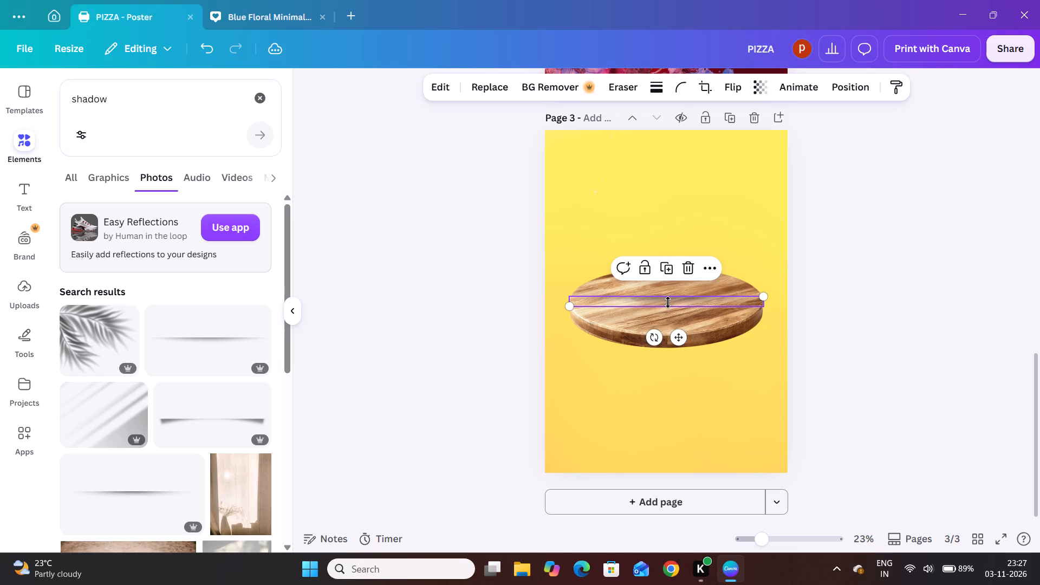
click(424, 328)
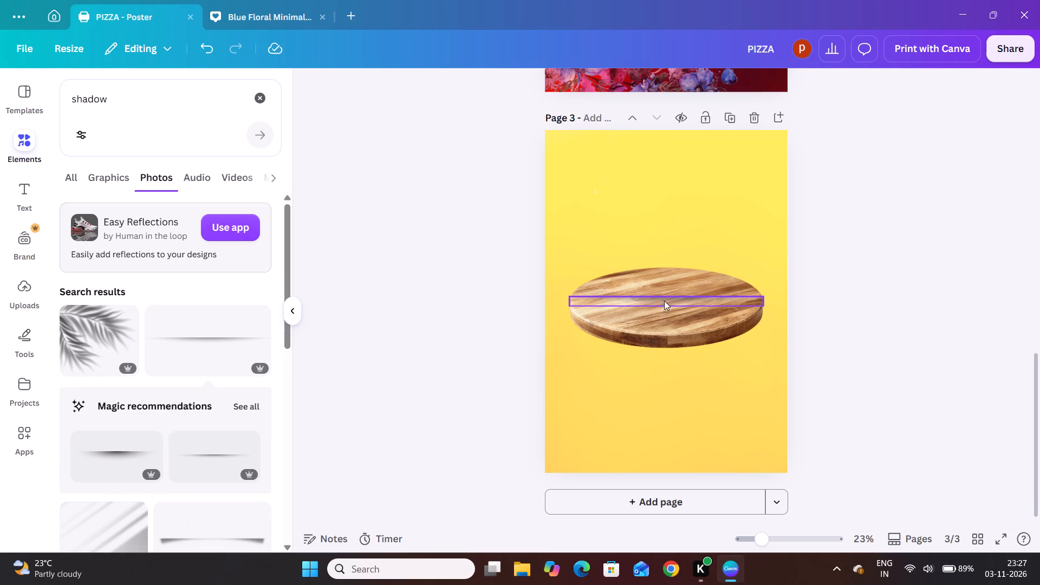
Reduce the height of the shadow photo to a thinner strip, keeping its full width.
click(666, 301)
click(666, 301)
drag(666, 301, 672, 321)
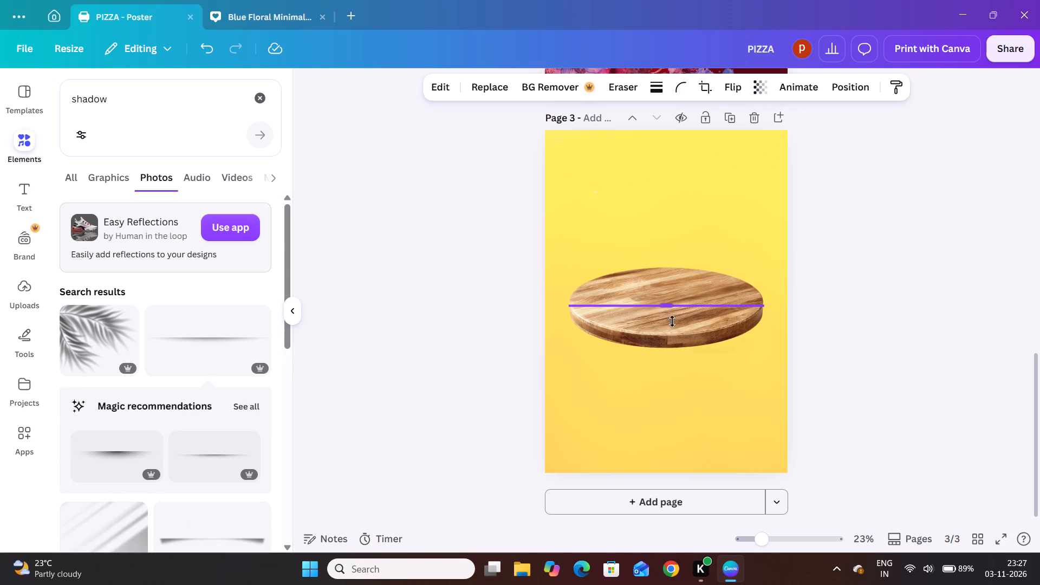
drag(672, 321, 668, 300)
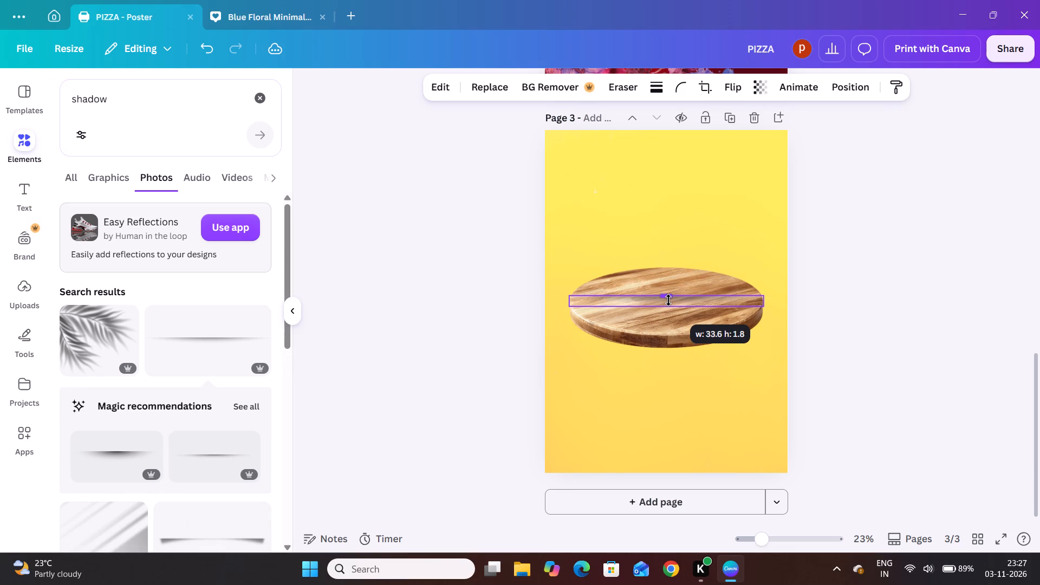
drag(668, 300, 671, 303)
click(492, 361)
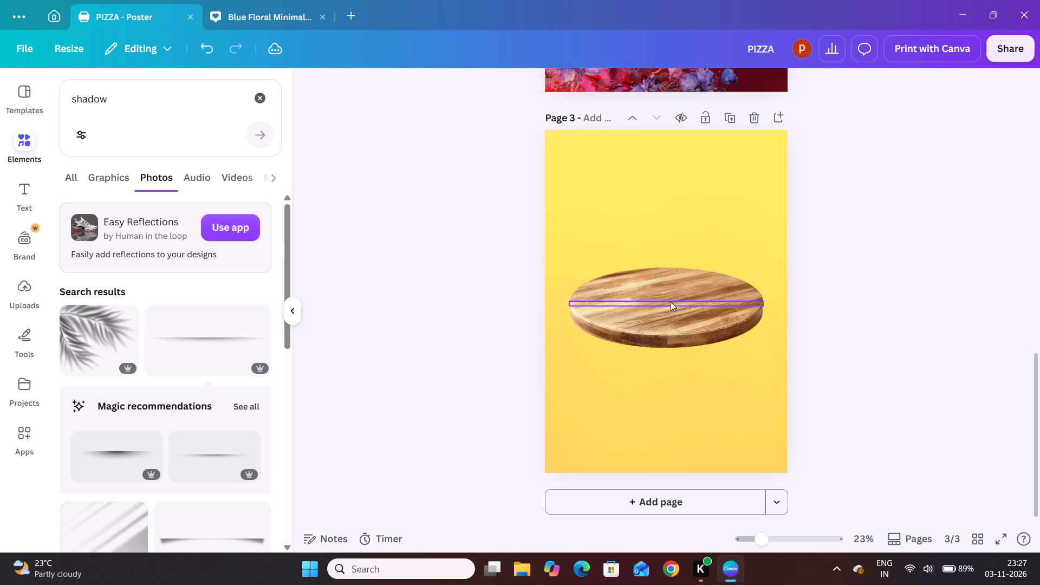
Move the shadow strip down to just beneath the wooden board's bottom edge, horizontally centred on page 3.
drag(670, 304, 671, 354)
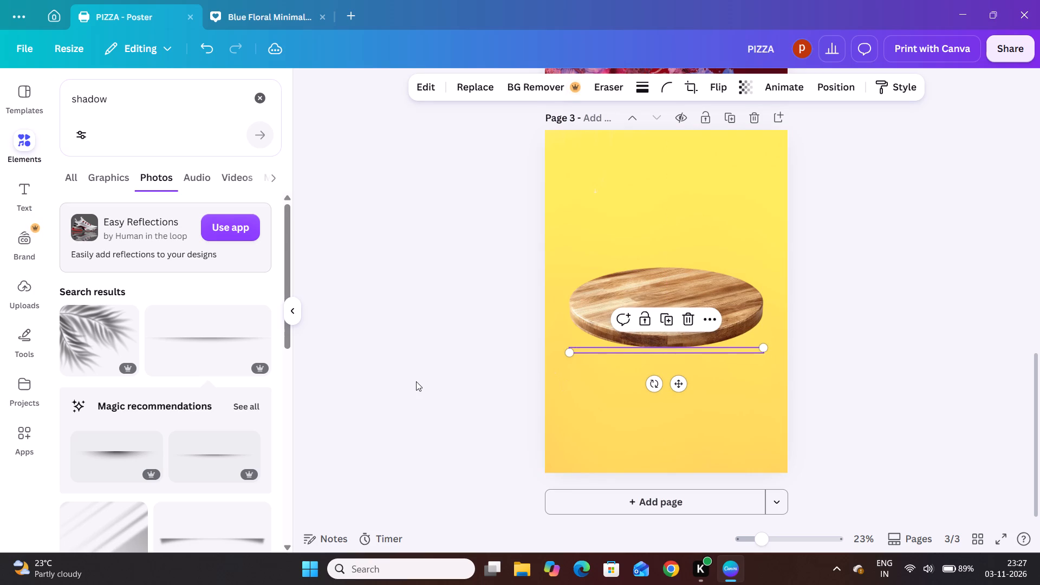
click(416, 381)
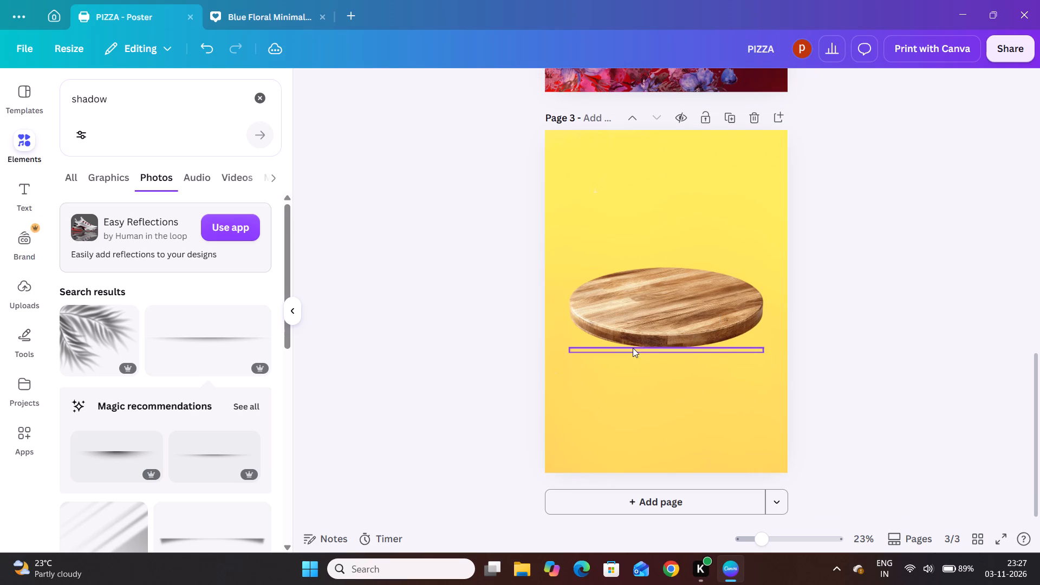
click(663, 349)
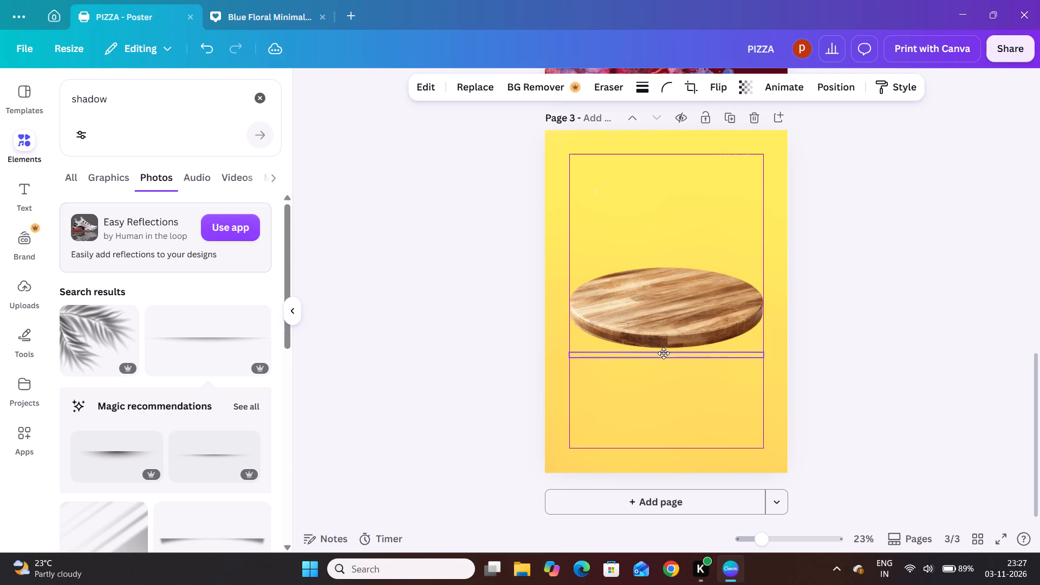
click(333, 432)
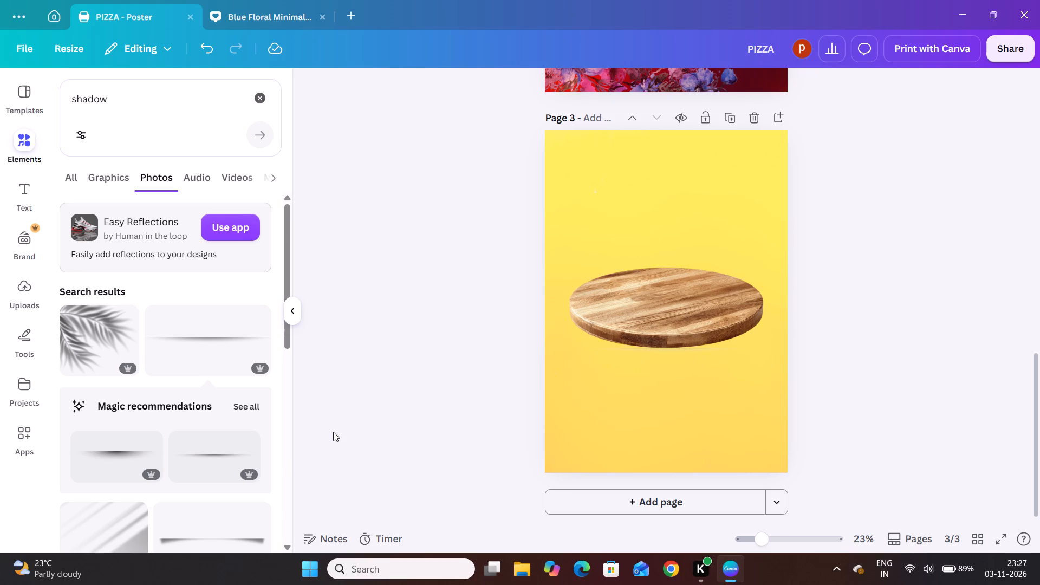
Extend the shadow strip downward to a height of about 1.9.
click(668, 348)
drag(668, 353, 668, 359)
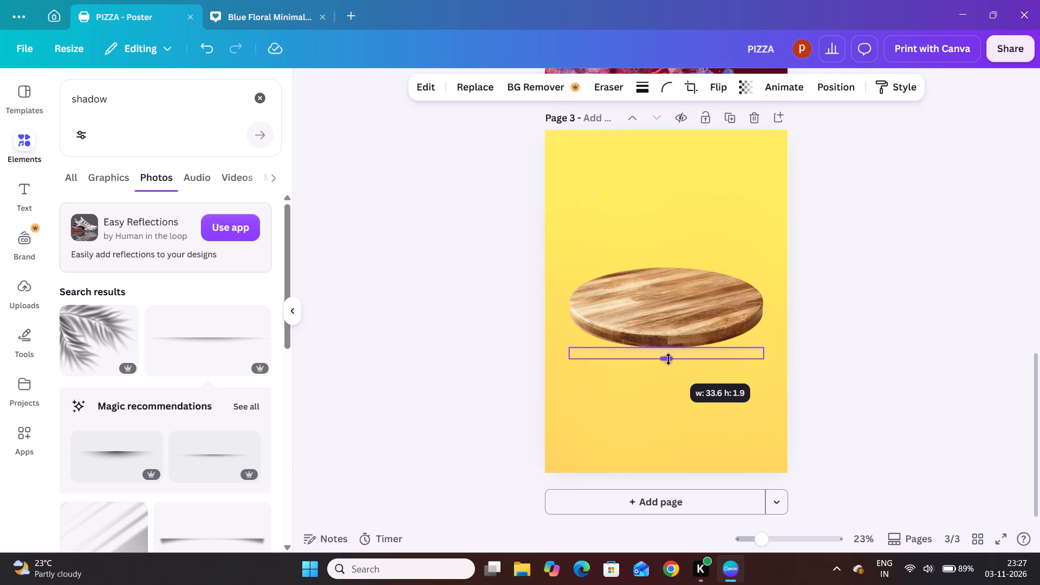
drag(668, 359, 668, 359)
click(400, 396)
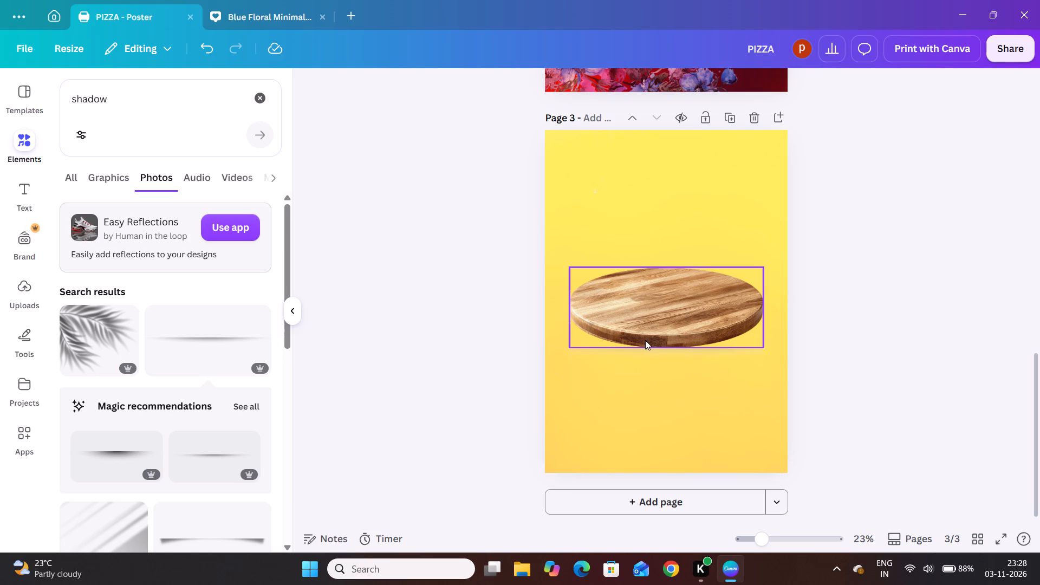
Scale the shadow down to roughly three quarters of the board's width and centre it beneath the wooden board.
click(652, 354)
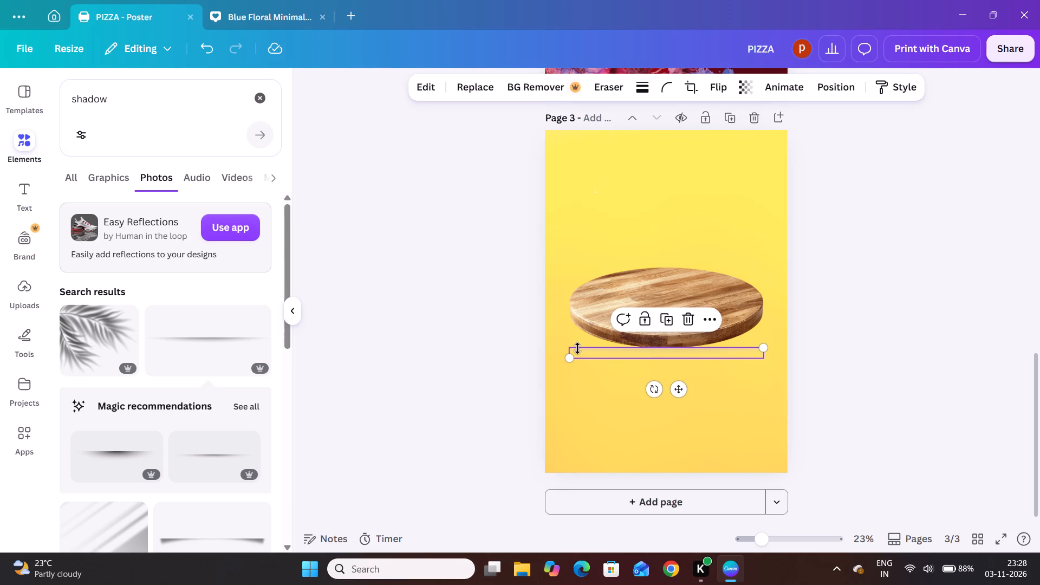
drag(571, 361, 620, 349)
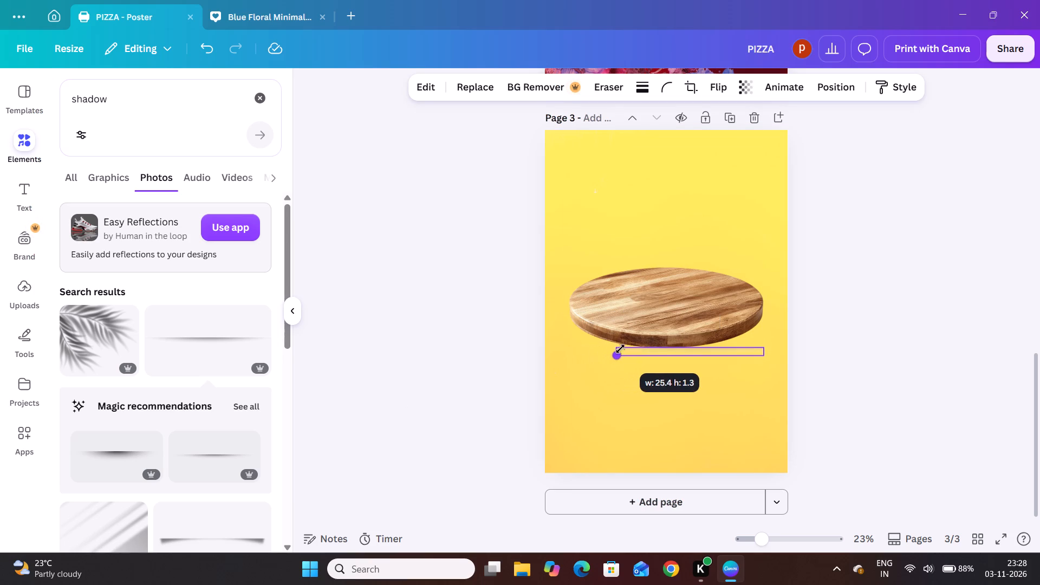
drag(620, 349, 626, 348)
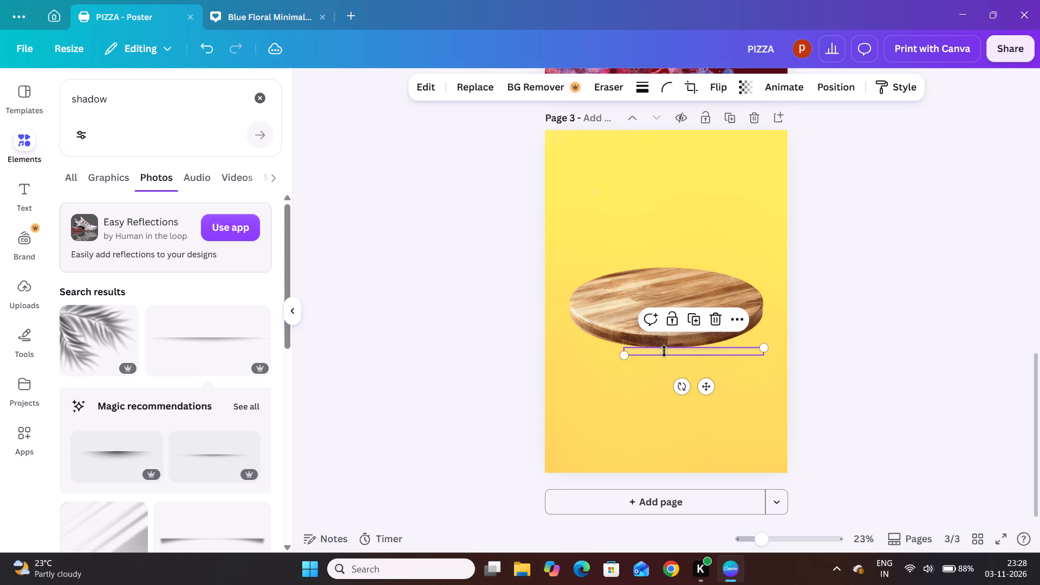
click(498, 354)
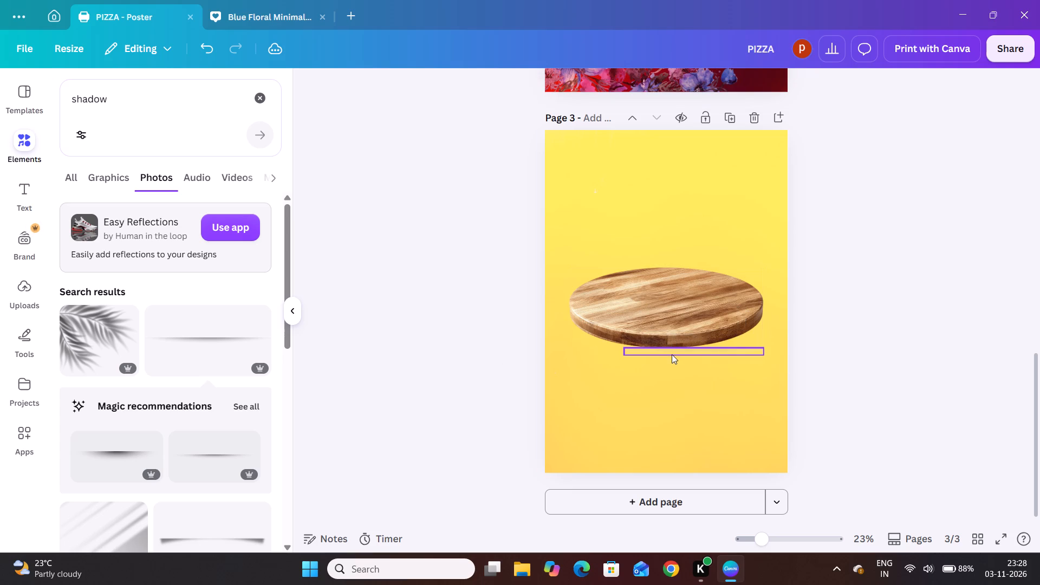
drag(681, 353, 661, 353)
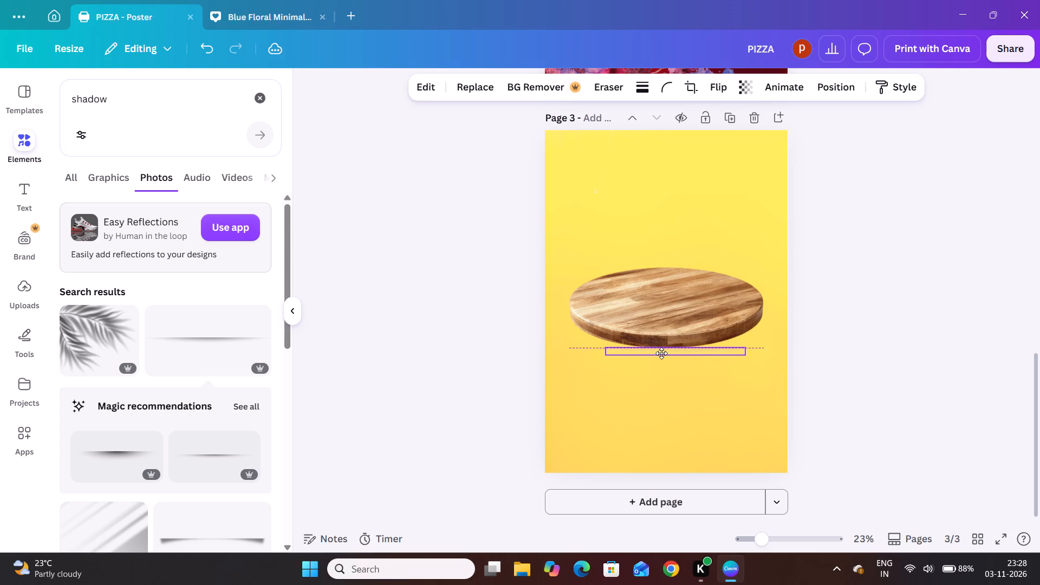
drag(661, 353, 652, 353)
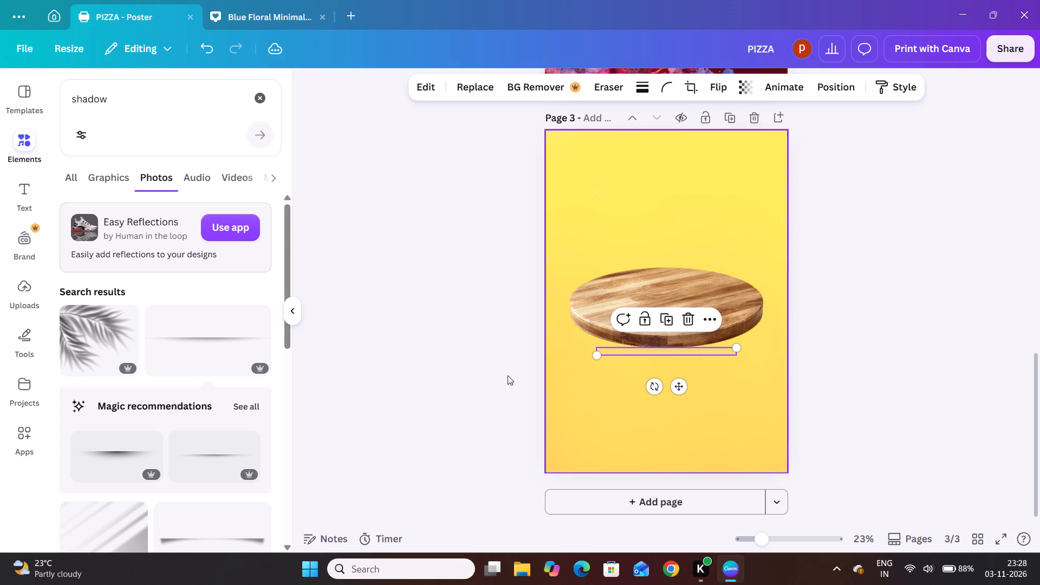
click(496, 396)
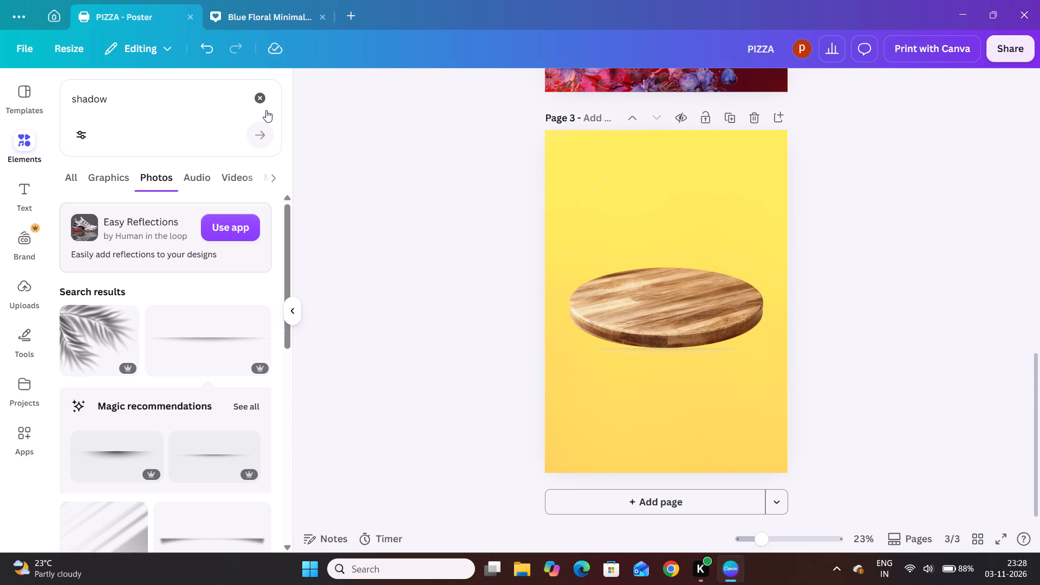
Search the elements for "burger" and place the bacon-and-lettuce cheeseburger photo on page 3.
click(256, 97)
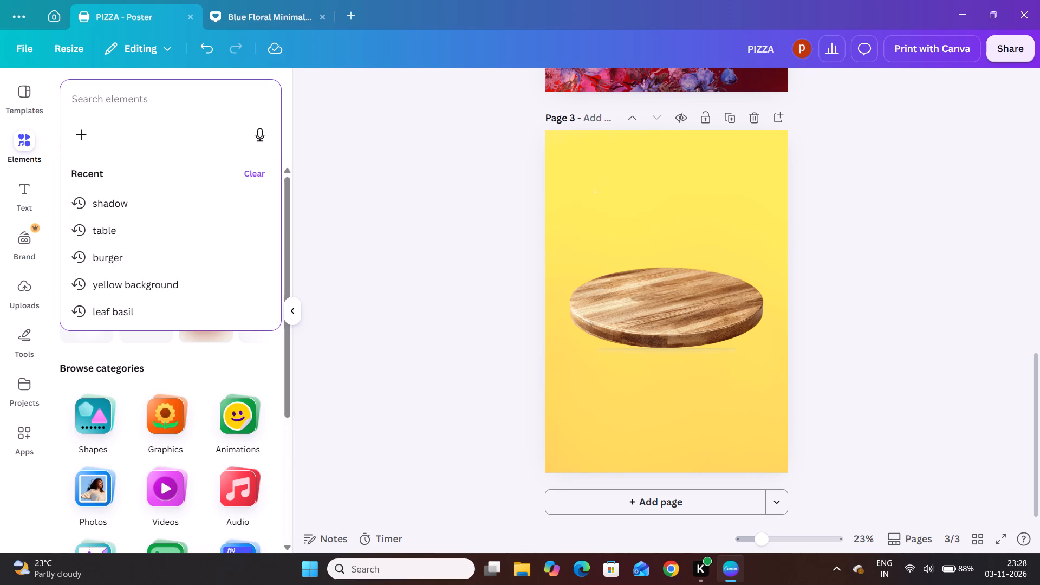
text(burder)
key(Return)
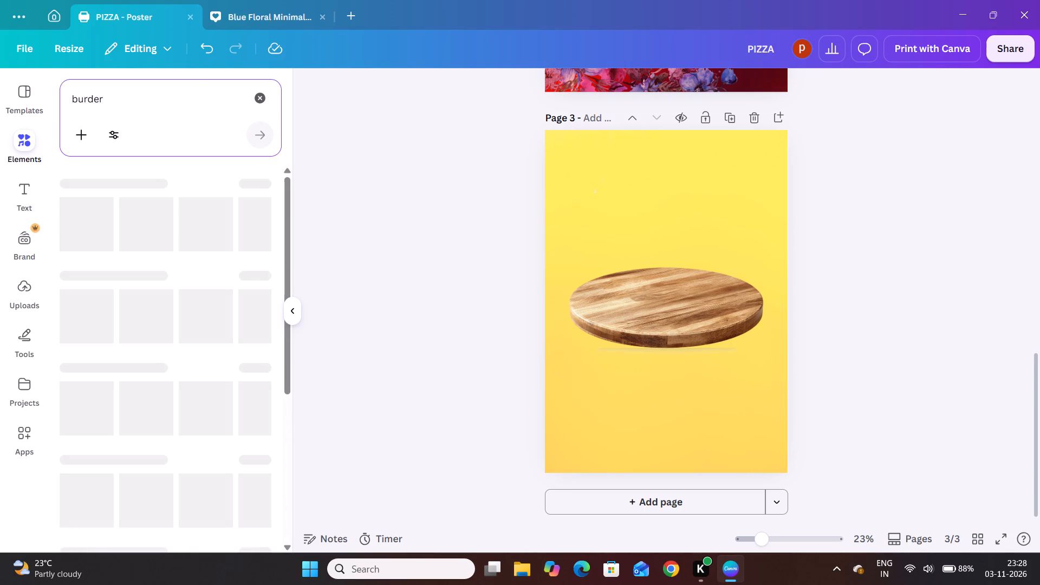
click(95, 96)
key(BackSpace)
key(g)
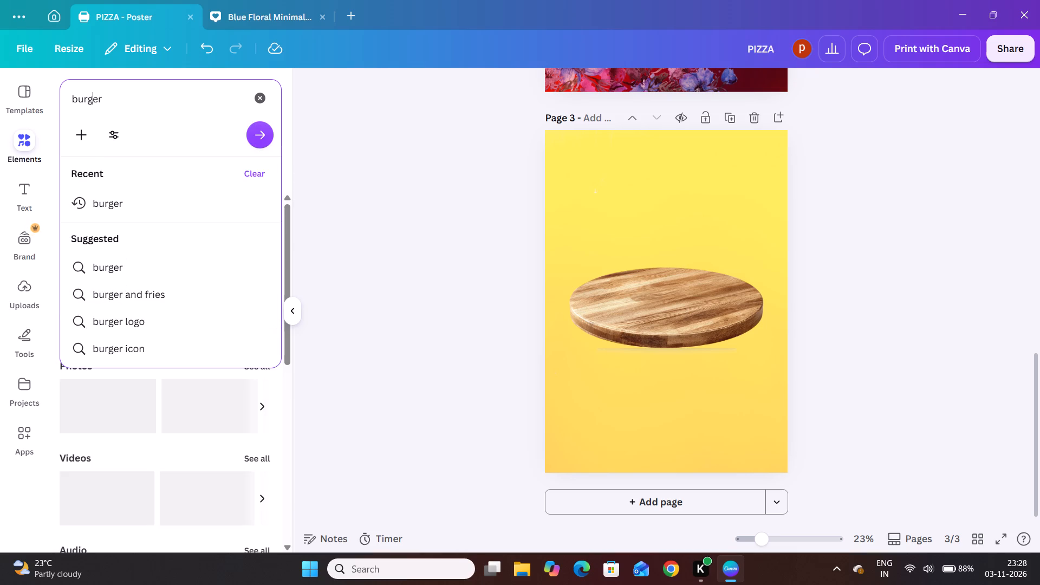
key(Return)
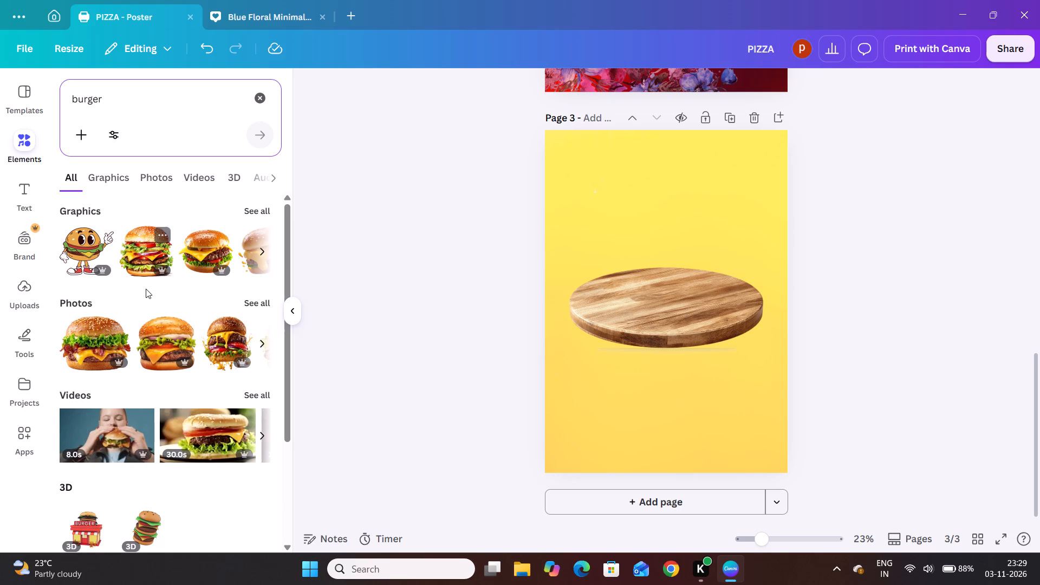
click(105, 327)
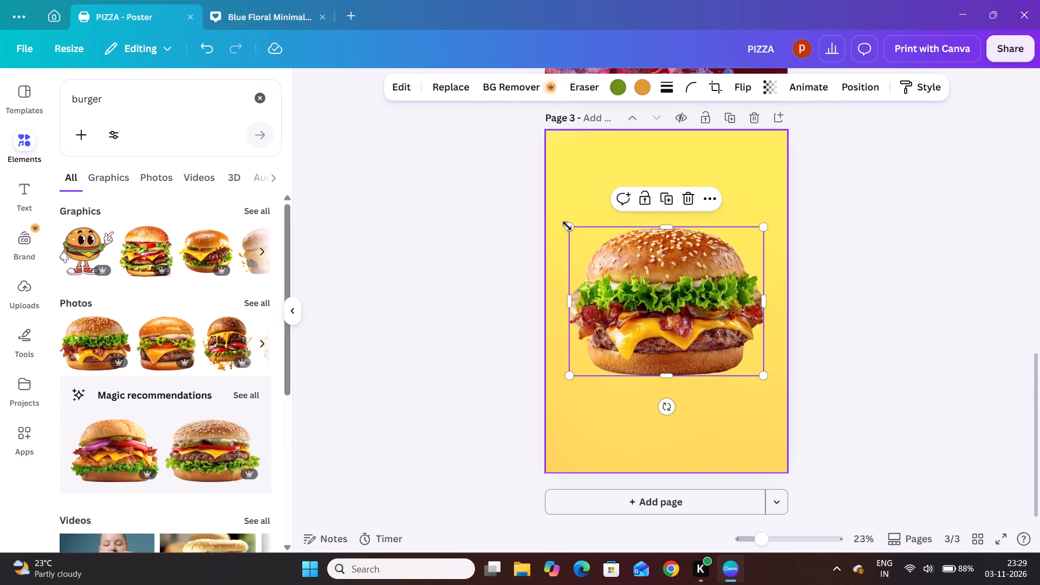
Shrink the burger photo to about two thirds of its width and set it on the wooden board, horizontally centred.
drag(569, 226, 638, 273)
drag(697, 326, 672, 265)
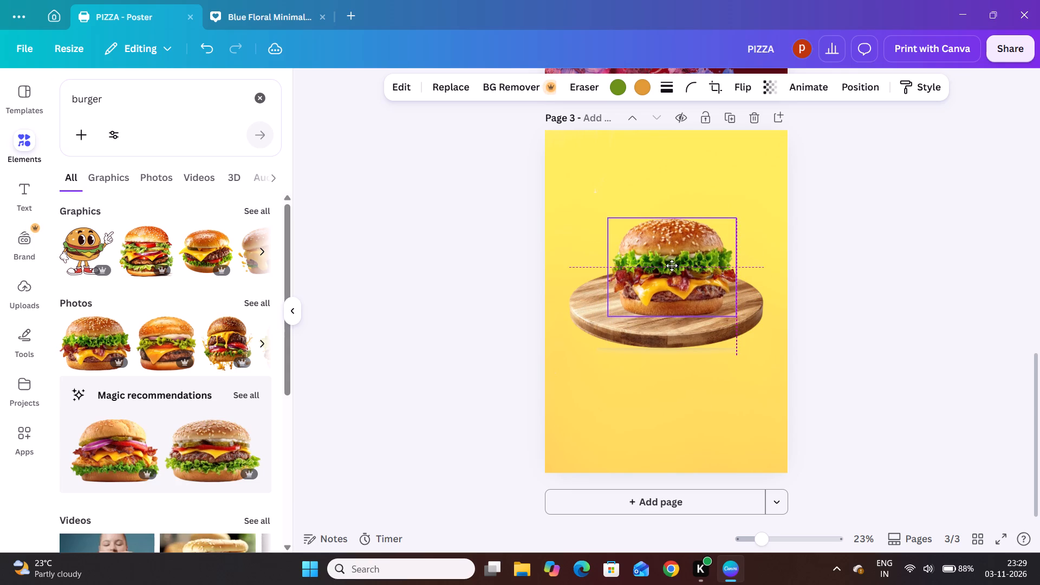
drag(672, 265, 661, 263)
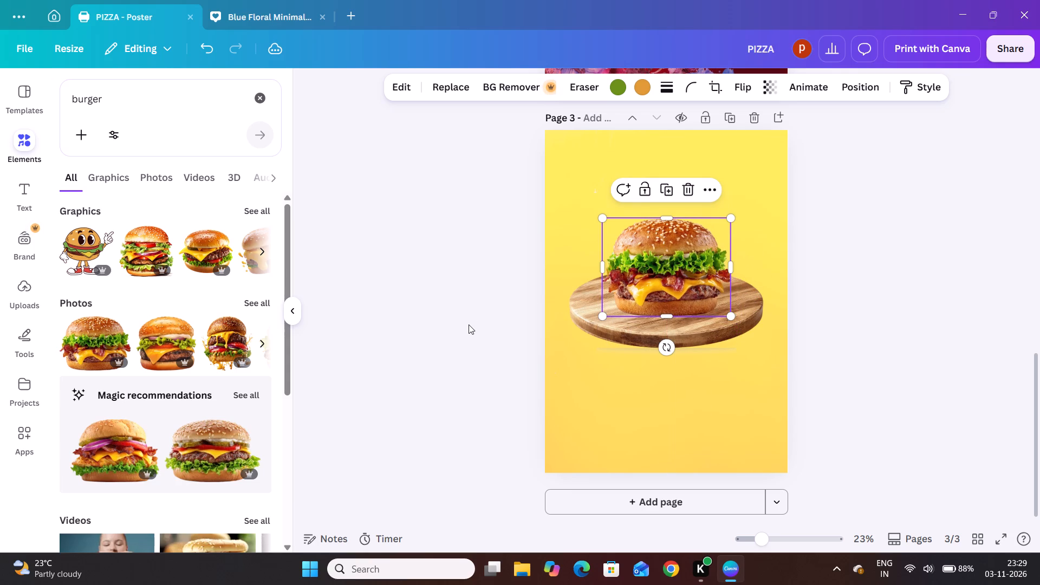
click(469, 324)
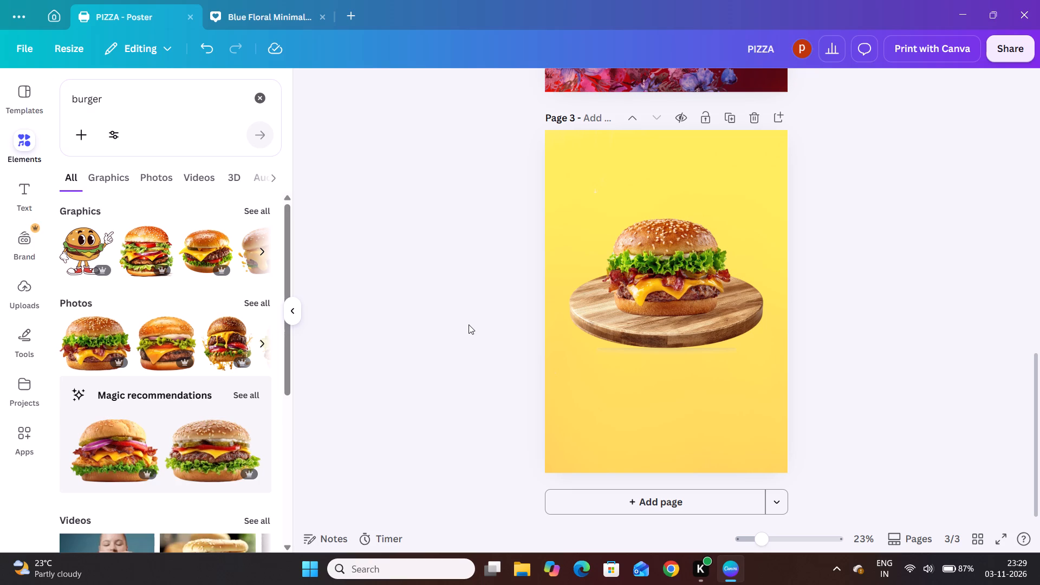
click(469, 324)
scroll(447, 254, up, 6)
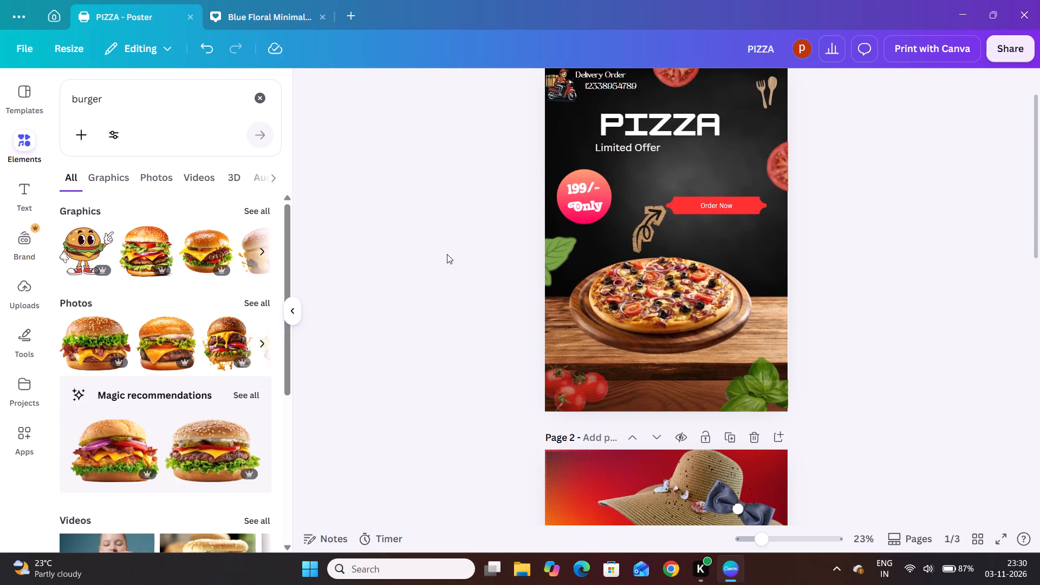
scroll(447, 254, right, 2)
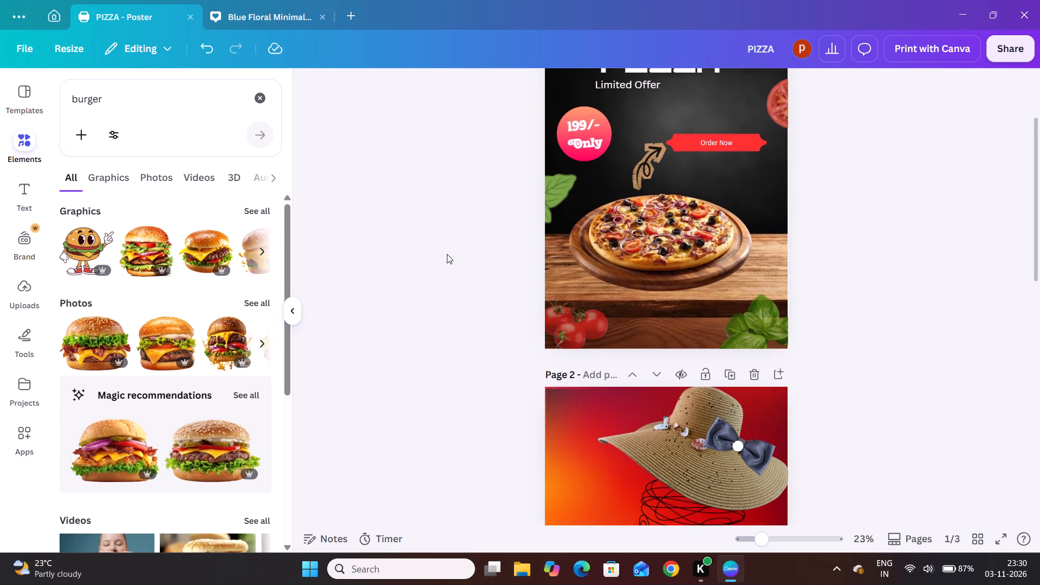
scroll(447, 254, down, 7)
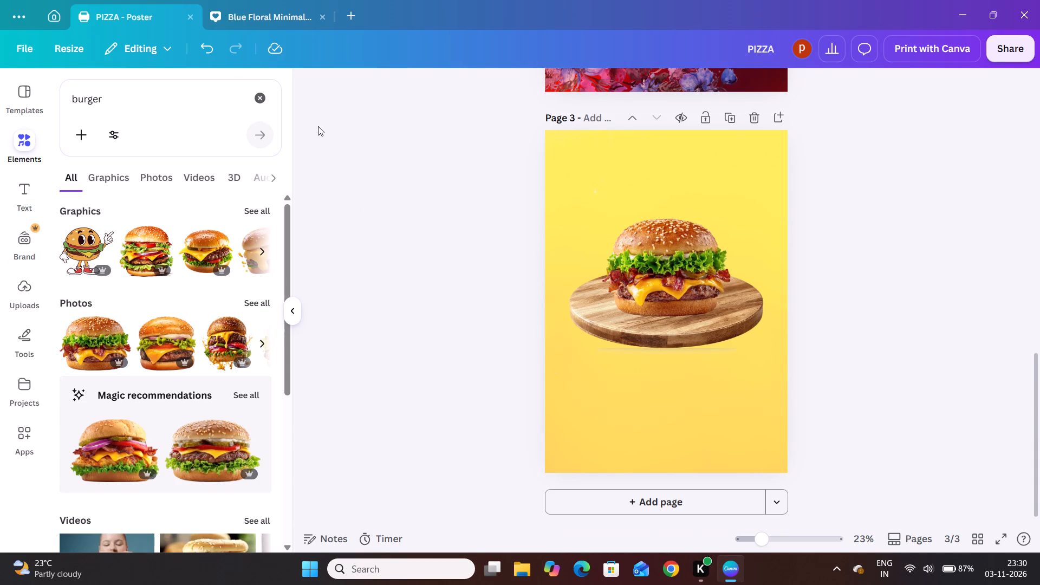
Search the elements for "burger related things", look through the results and show all the matching graphics.
click(120, 100)
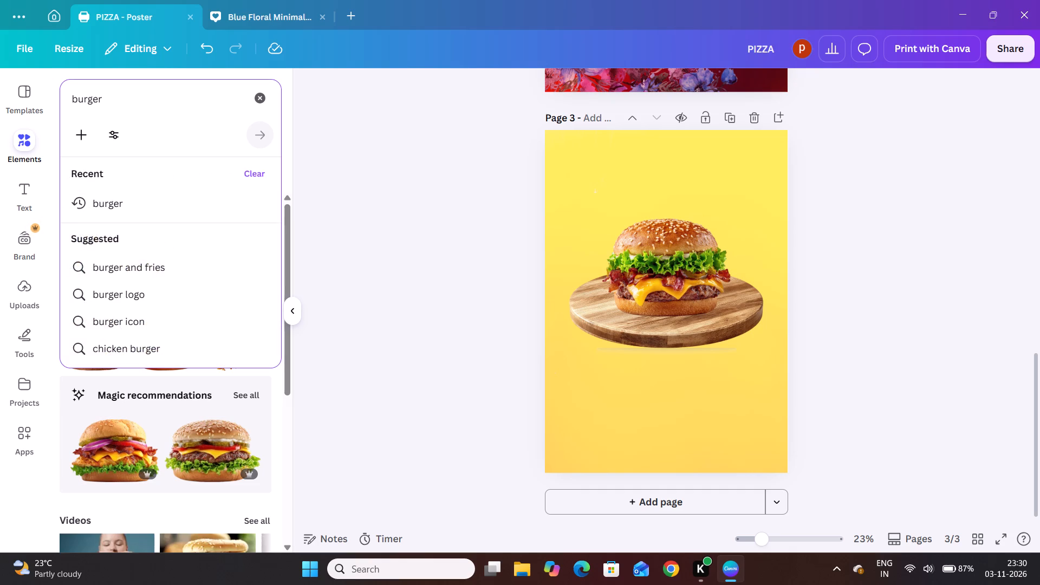
key(space)
text(re)
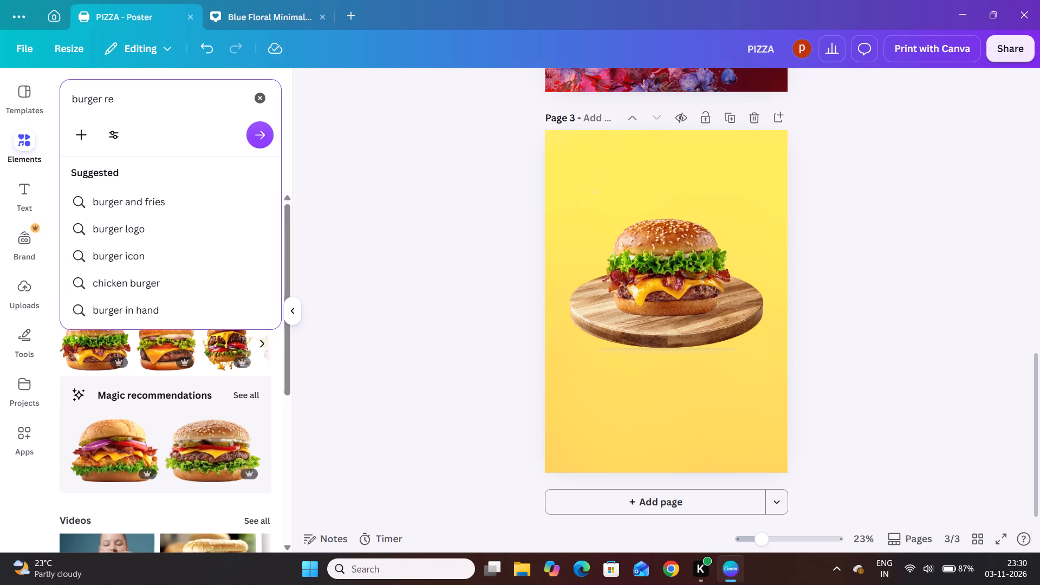
text(lated)
key(space)
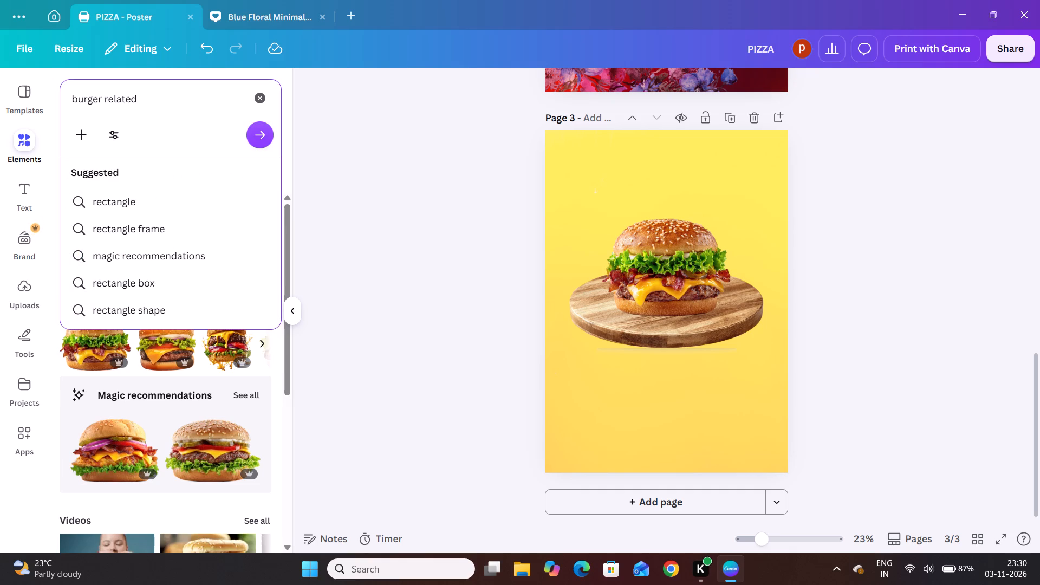
text(things)
key(Return)
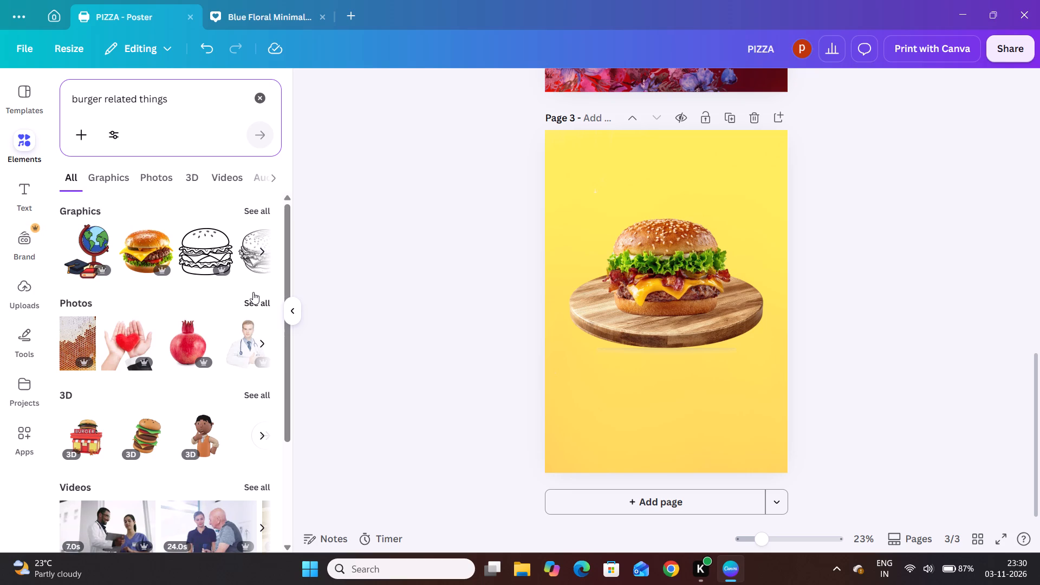
click(263, 347)
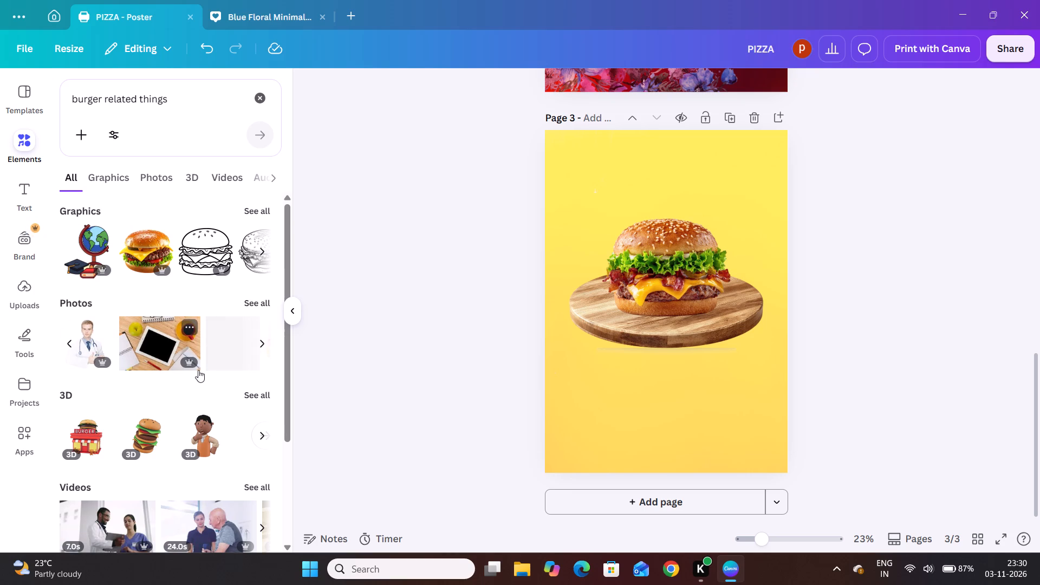
scroll(198, 370, down, 2)
scroll(198, 370, up, 1)
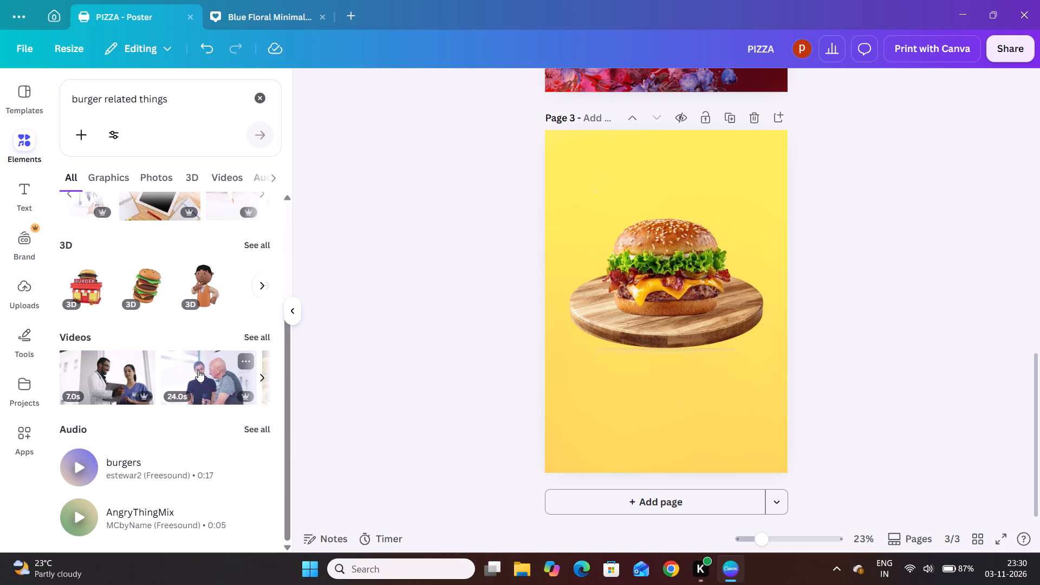
scroll(198, 370, up, 4)
scroll(214, 305, up, 3)
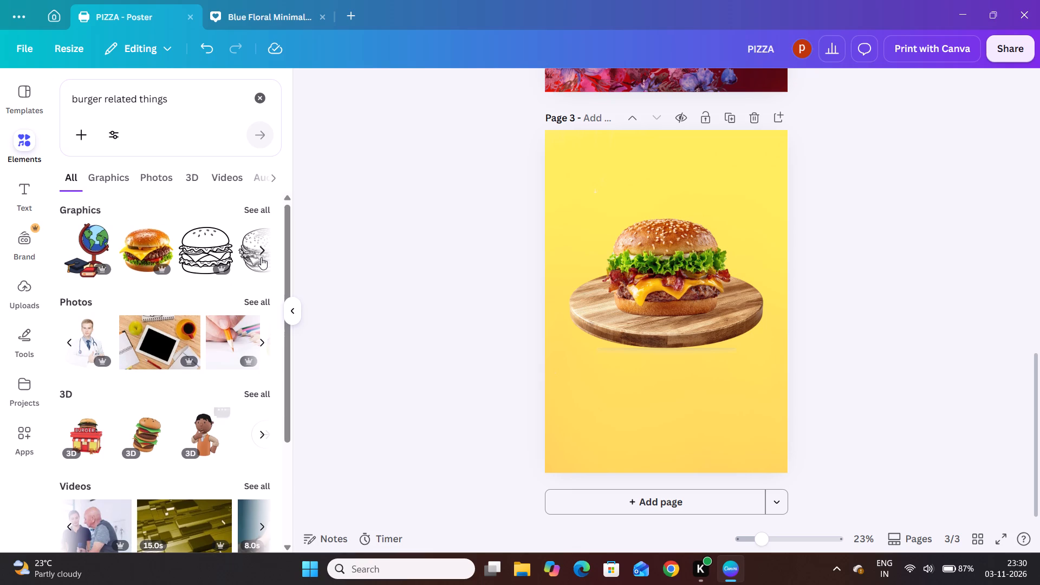
click(259, 206)
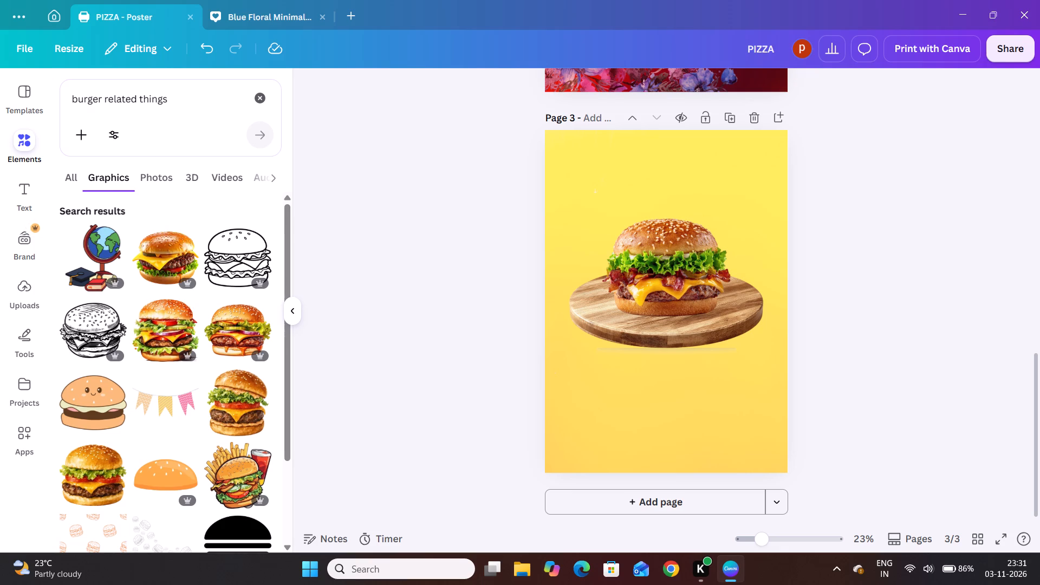
Search the graphics for "cold drinks".
drag(172, 97, 28, 101)
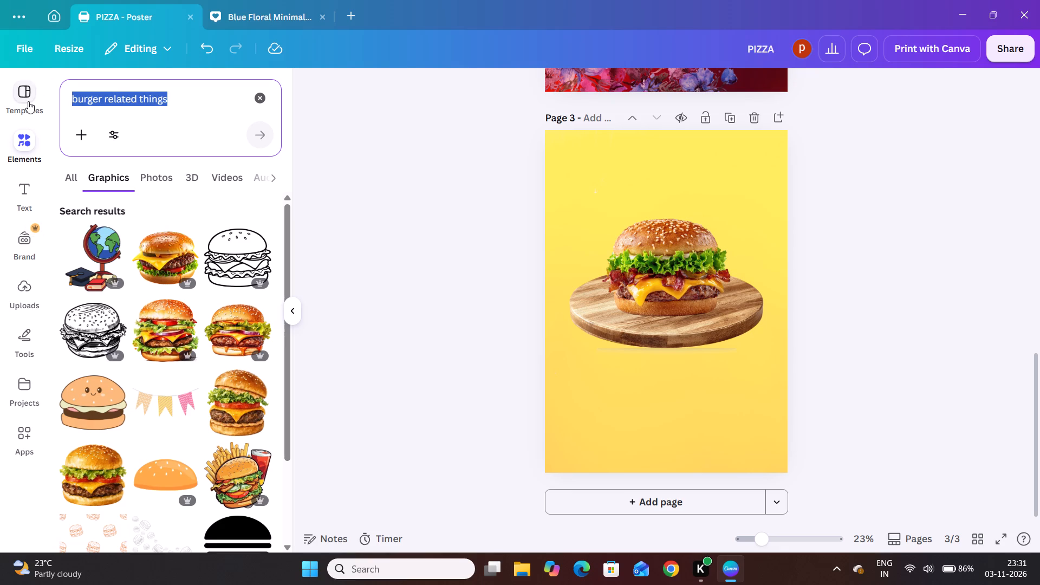
text(cold drin)
text(ks)
key(Return)
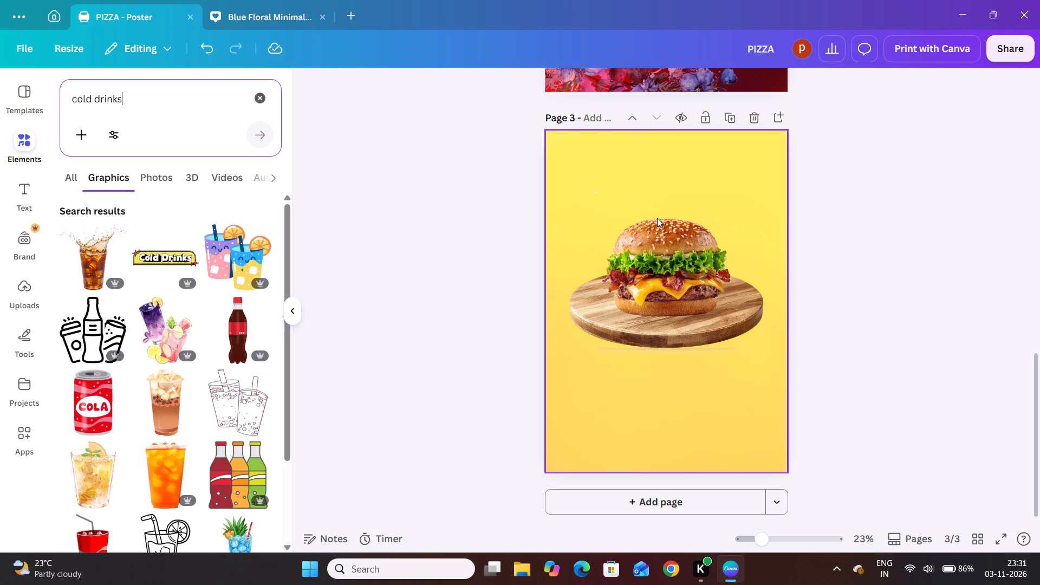
Shrink the burger to about two thirds of its width and set it on the left part of the wooden board.
drag(672, 237, 636, 229)
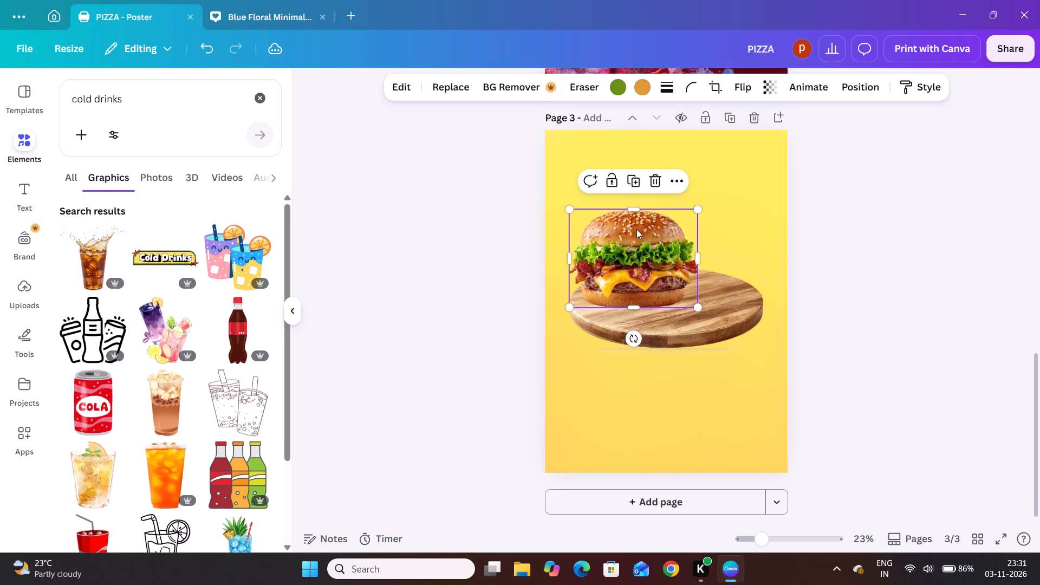
drag(570, 212, 599, 238)
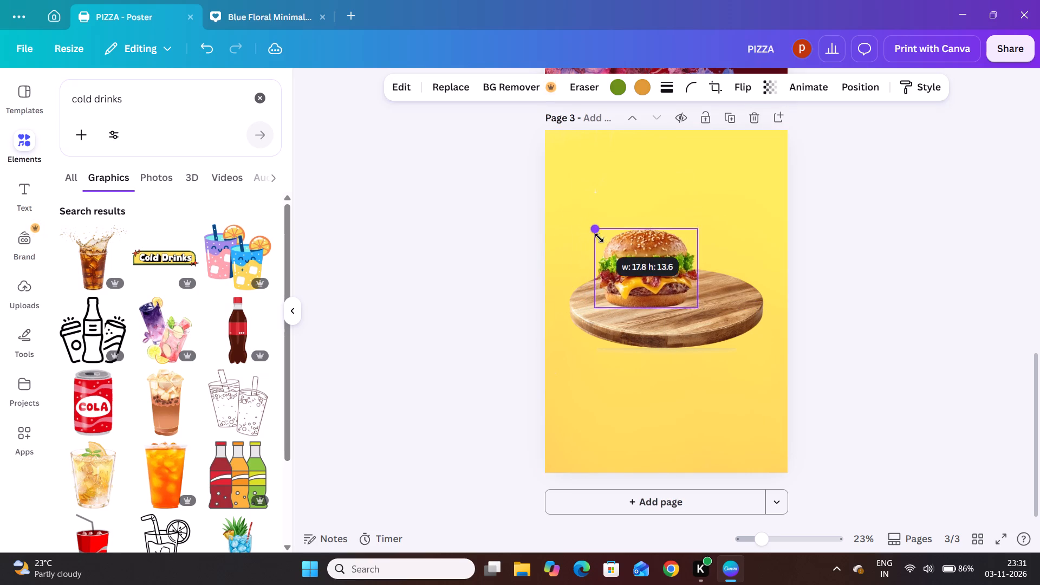
drag(599, 238, 614, 246)
drag(658, 271, 634, 275)
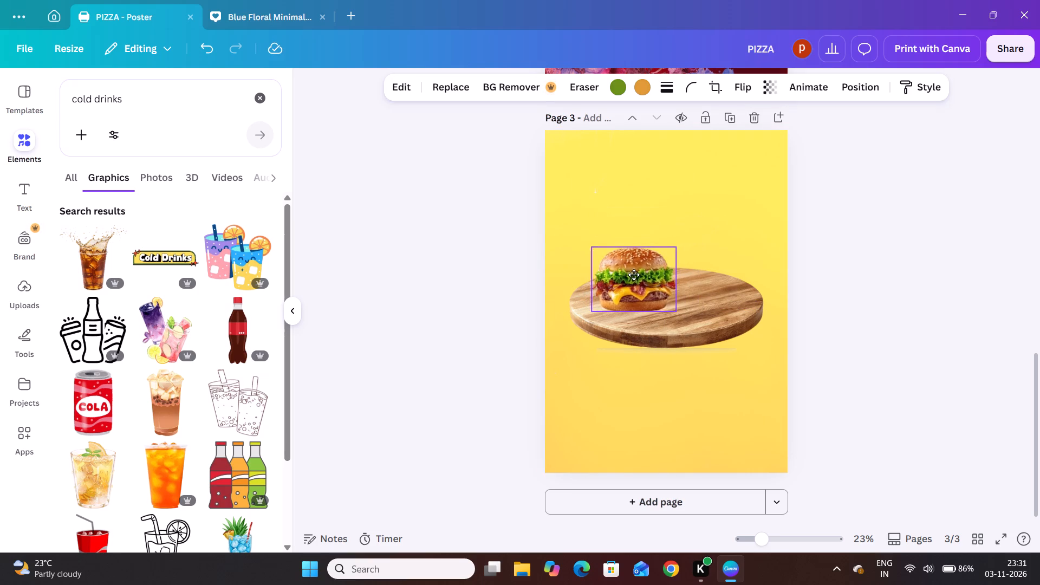
drag(634, 275, 633, 275)
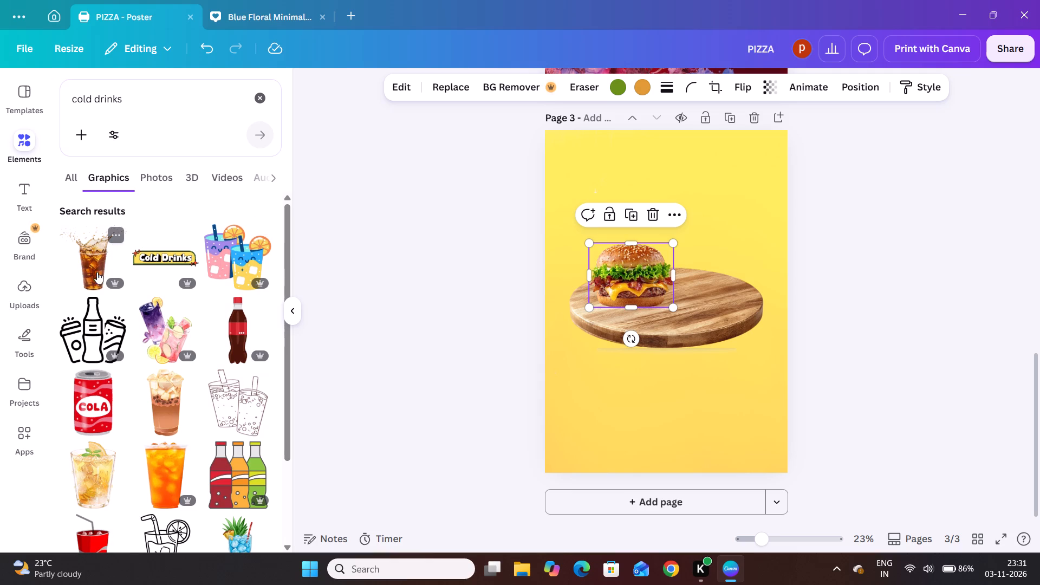
Look through the cold drinks graphics for a drink that suits the burger poster.
scroll(210, 368, down, 3)
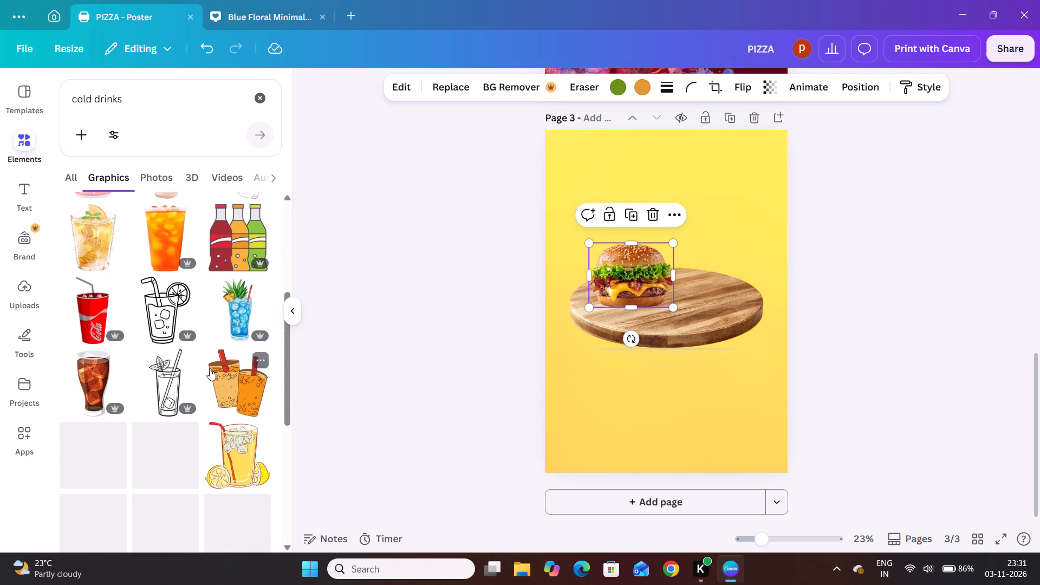
scroll(210, 368, down, 3)
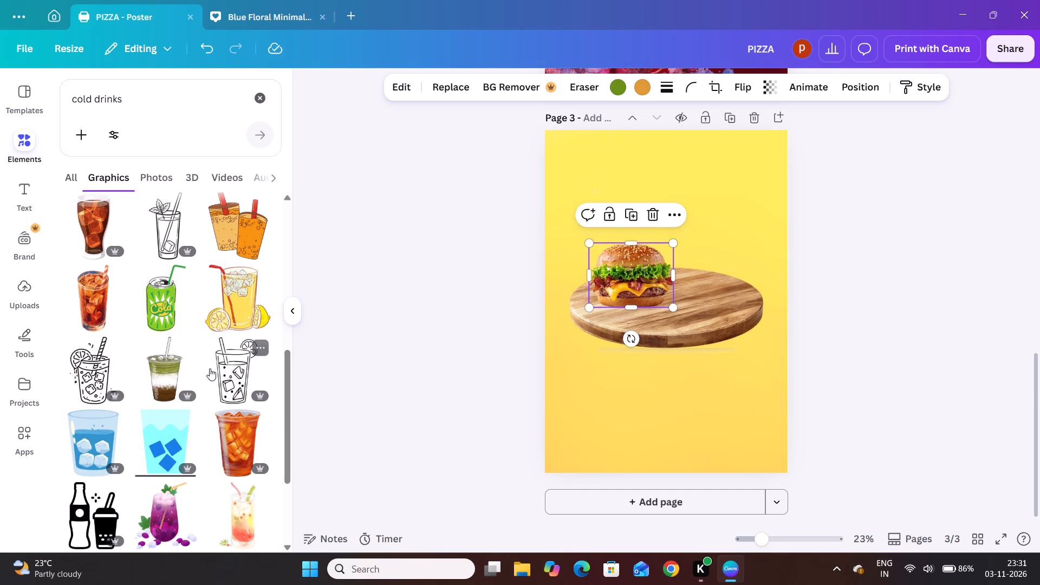
scroll(210, 368, down, 3)
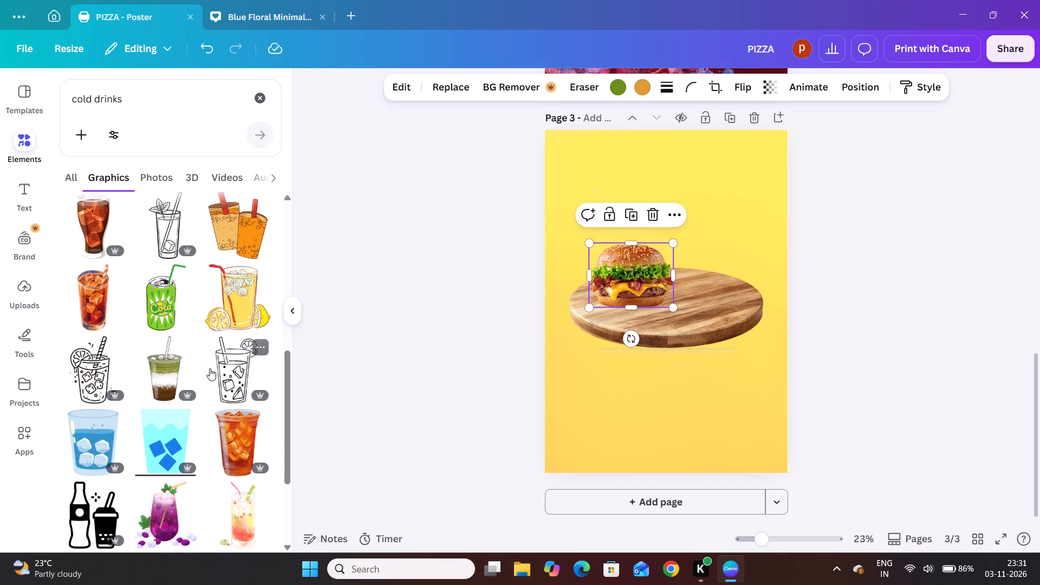
scroll(210, 368, down, 3)
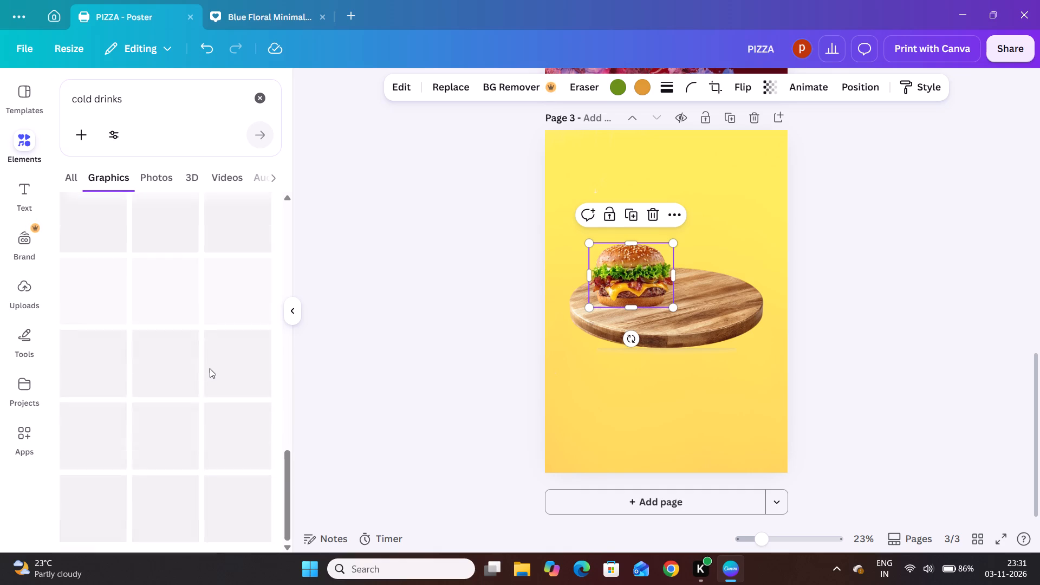
scroll(210, 368, up, 3)
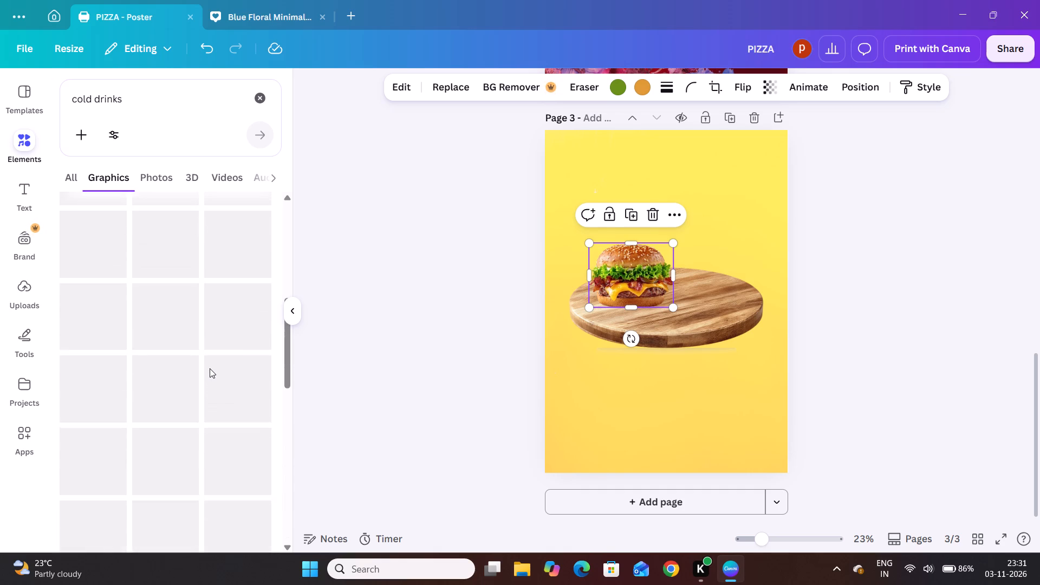
scroll(210, 368, up, 5)
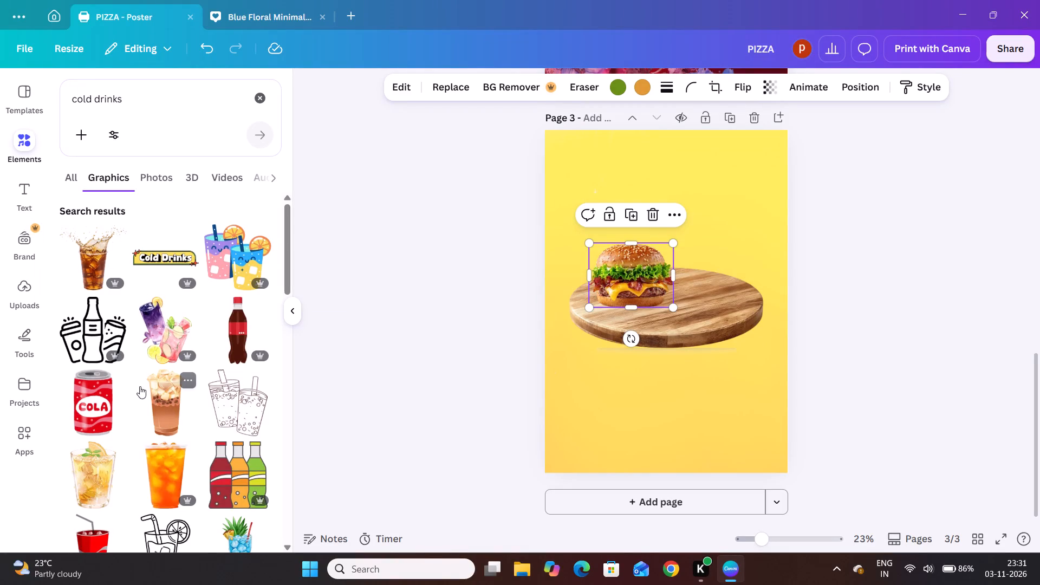
scroll(149, 414, down, 3)
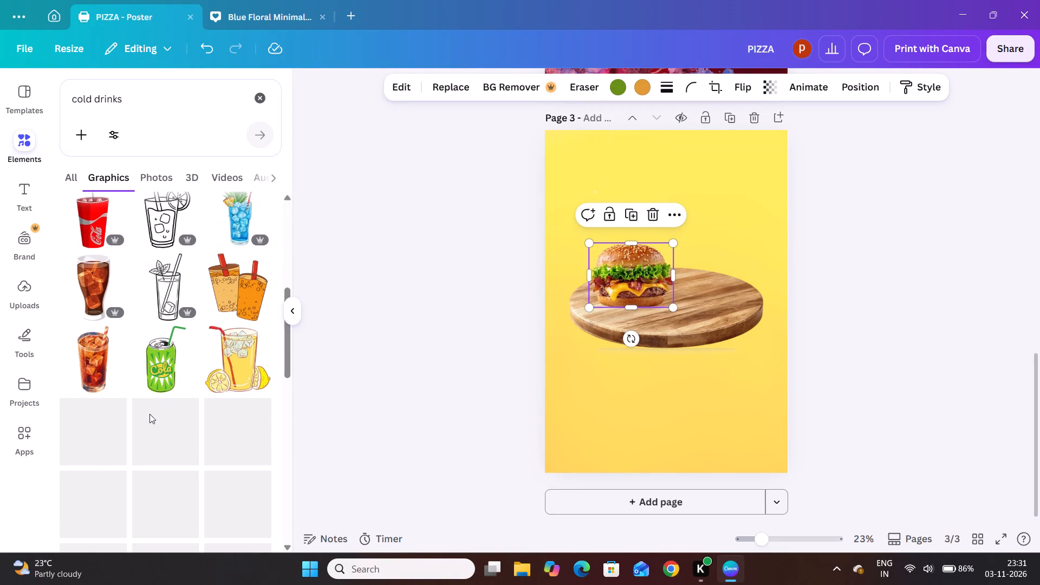
scroll(149, 414, down, 3)
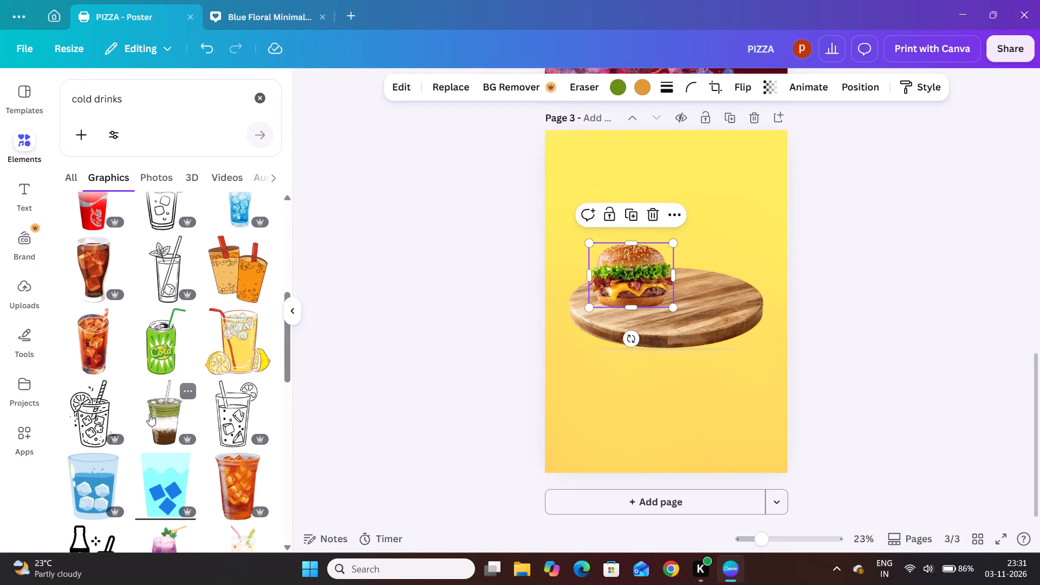
scroll(149, 414, down, 2)
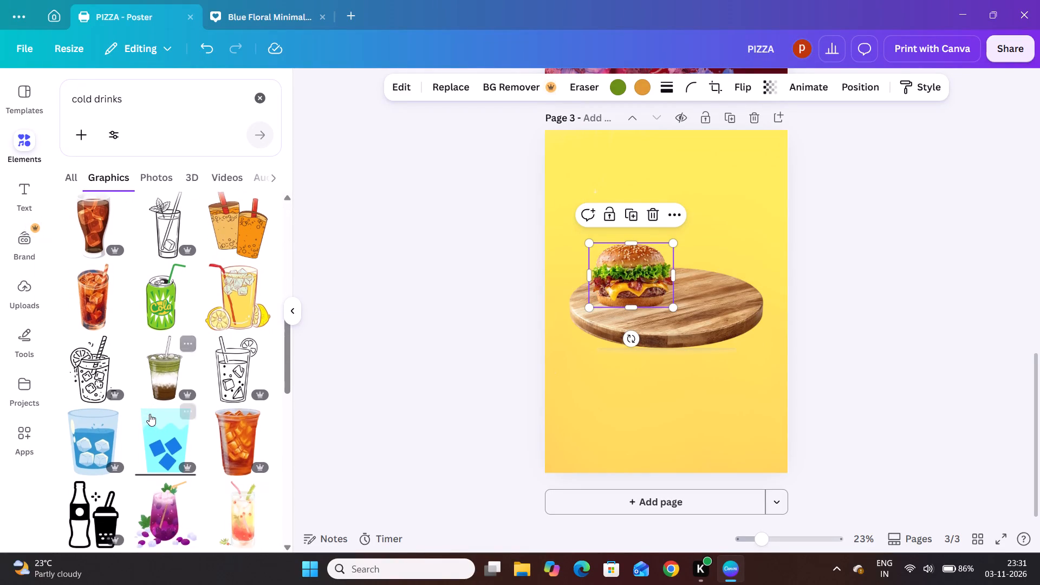
scroll(149, 414, down, 1)
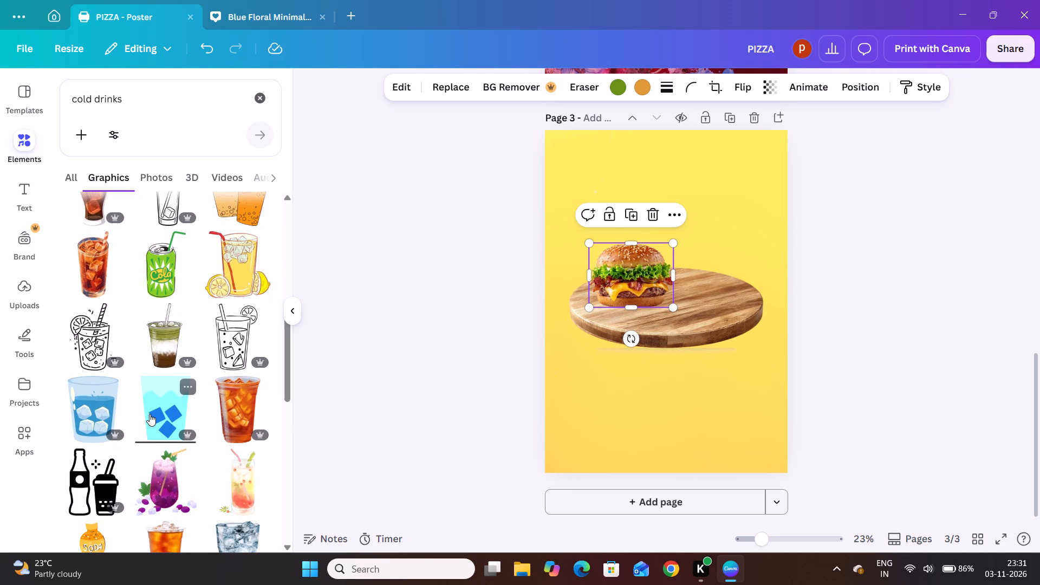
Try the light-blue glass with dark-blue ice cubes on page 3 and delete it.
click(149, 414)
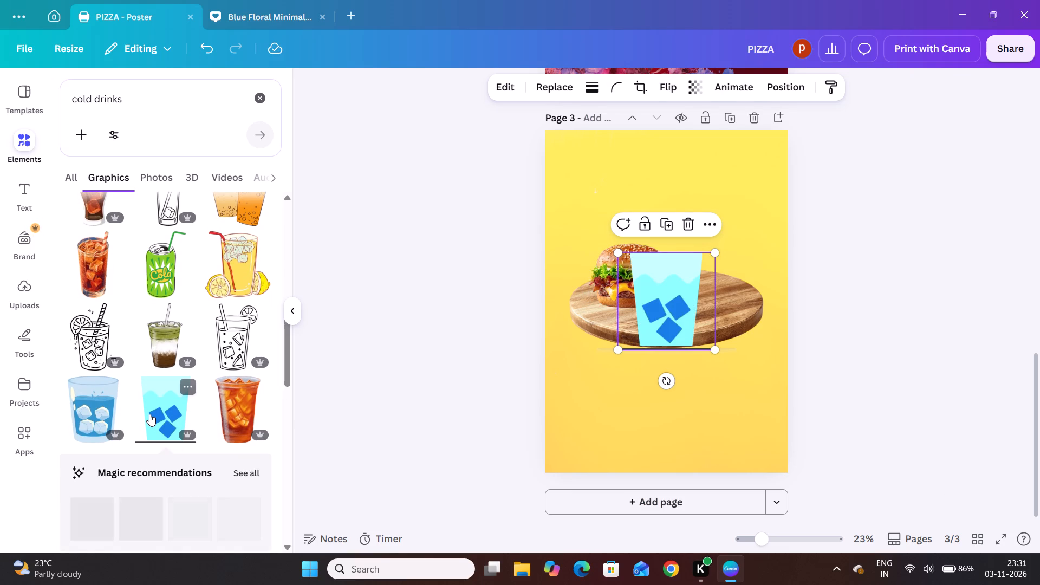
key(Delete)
Add the curved cola glass with ice, shrink it to about one seventh and stand it on the right part of the wooden board.
scroll(60, 291, up, 1)
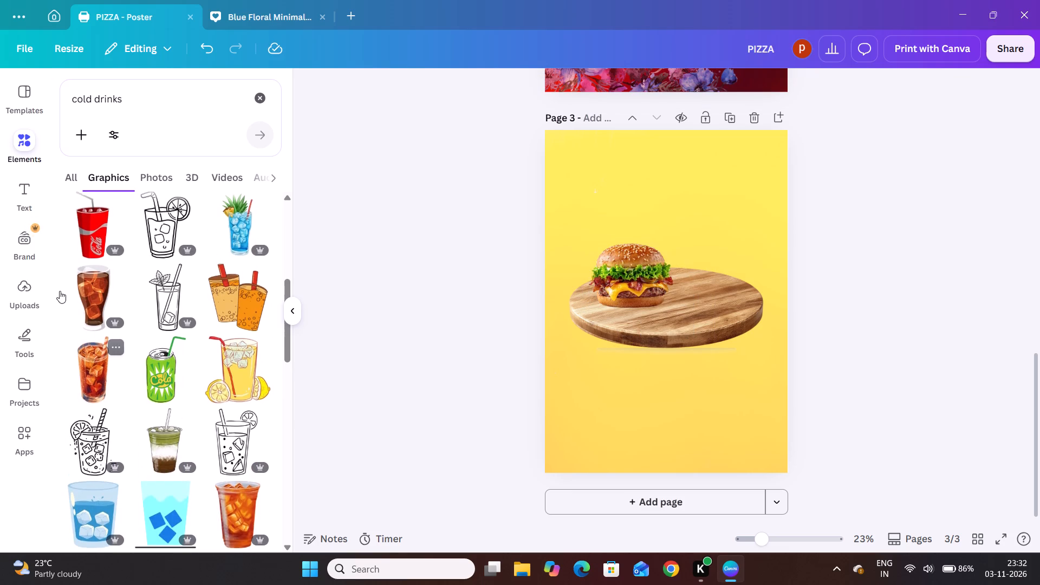
click(89, 300)
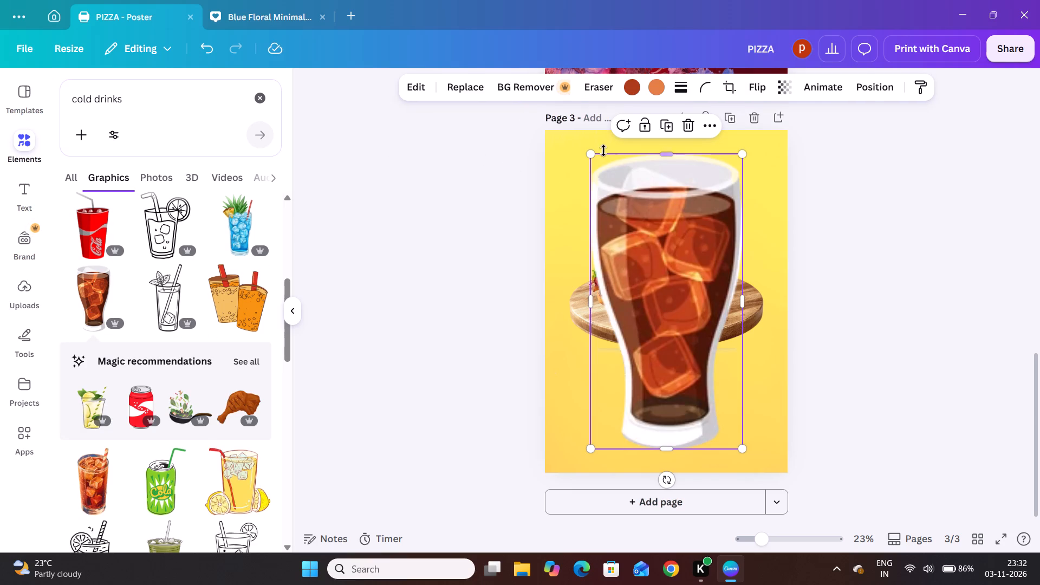
drag(591, 154, 723, 337)
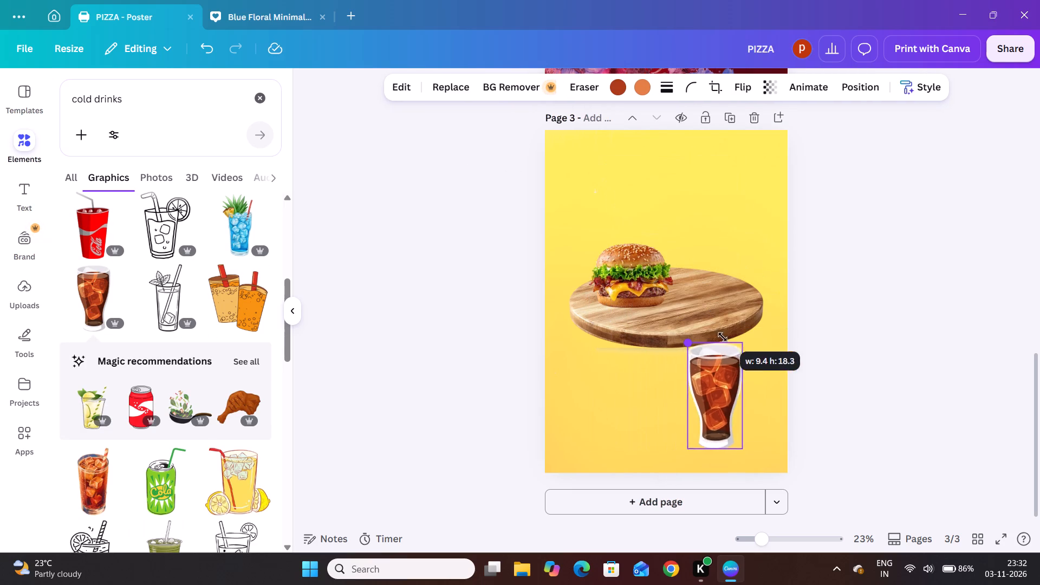
drag(723, 337, 729, 402)
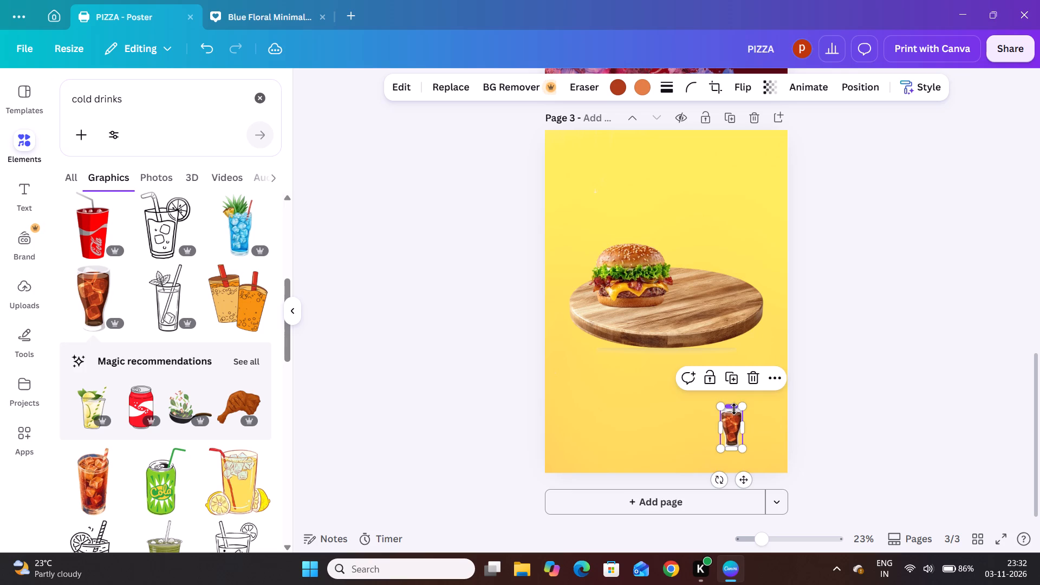
drag(732, 427, 730, 283)
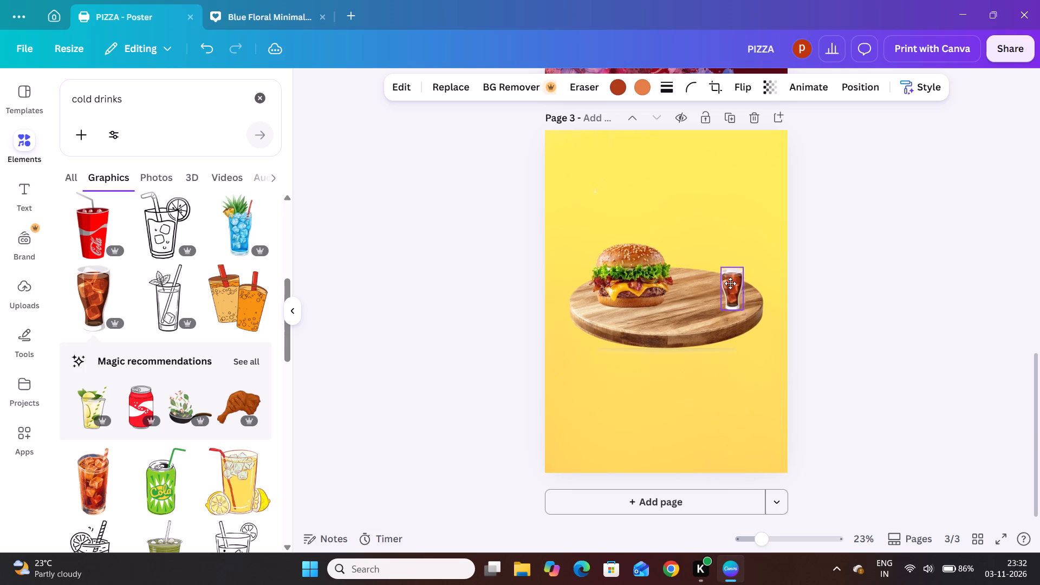
drag(730, 283, 725, 275)
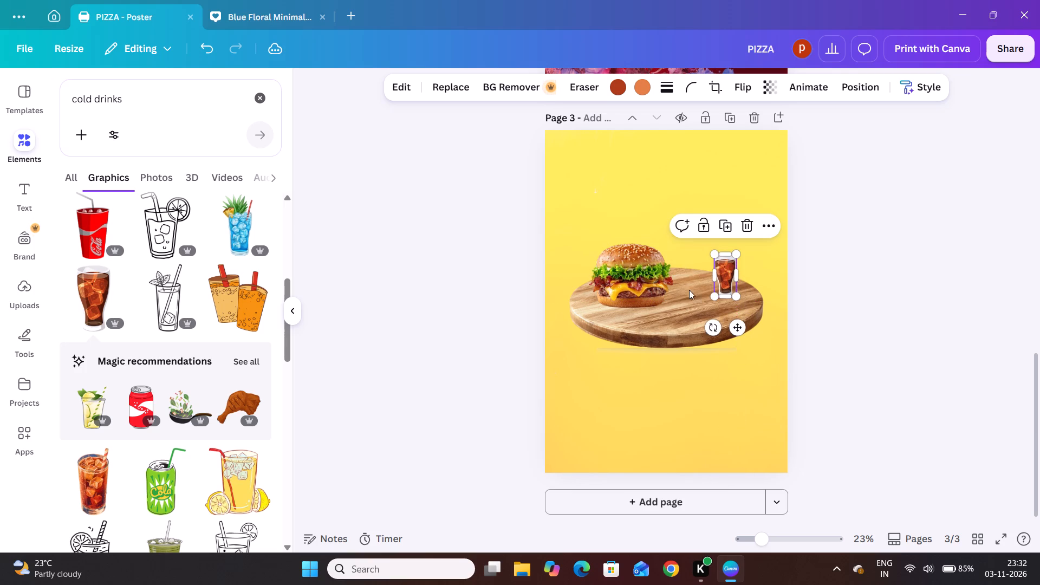
click(369, 352)
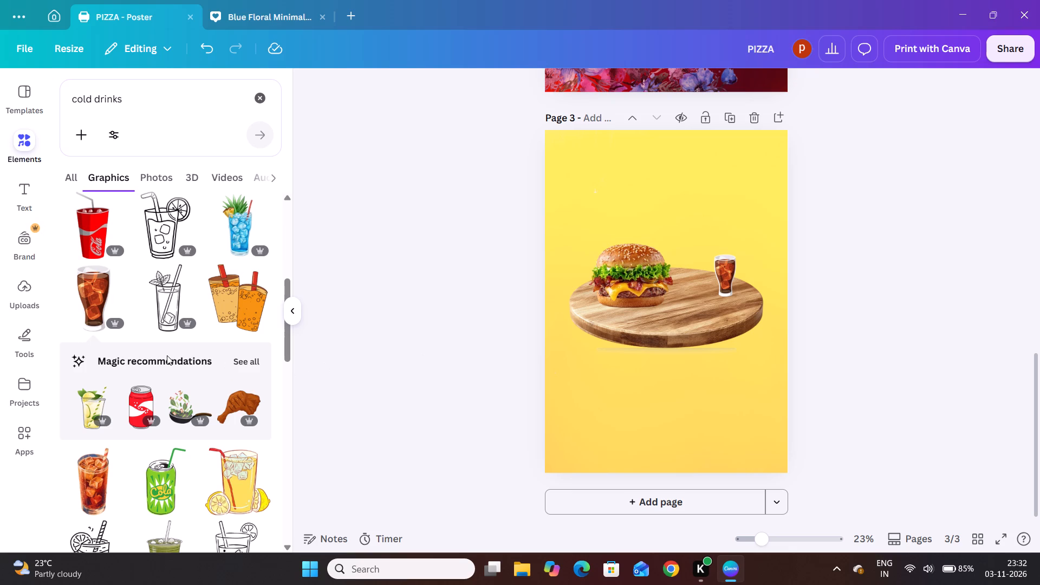
Look through more of the cold drinks graphics for another drink that suits the burger and cola on the board.
scroll(121, 433, down, 2)
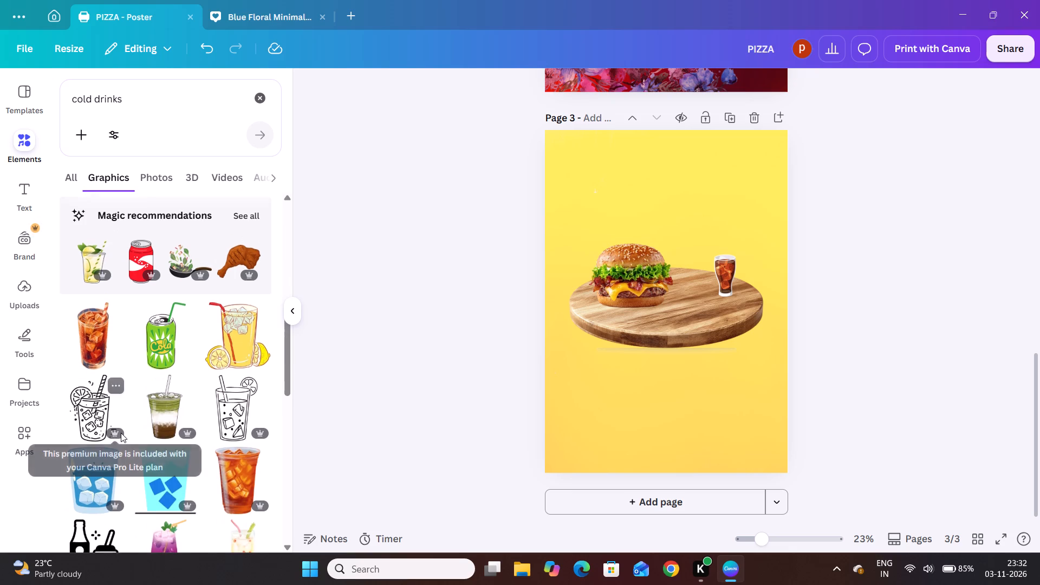
scroll(121, 433, down, 3)
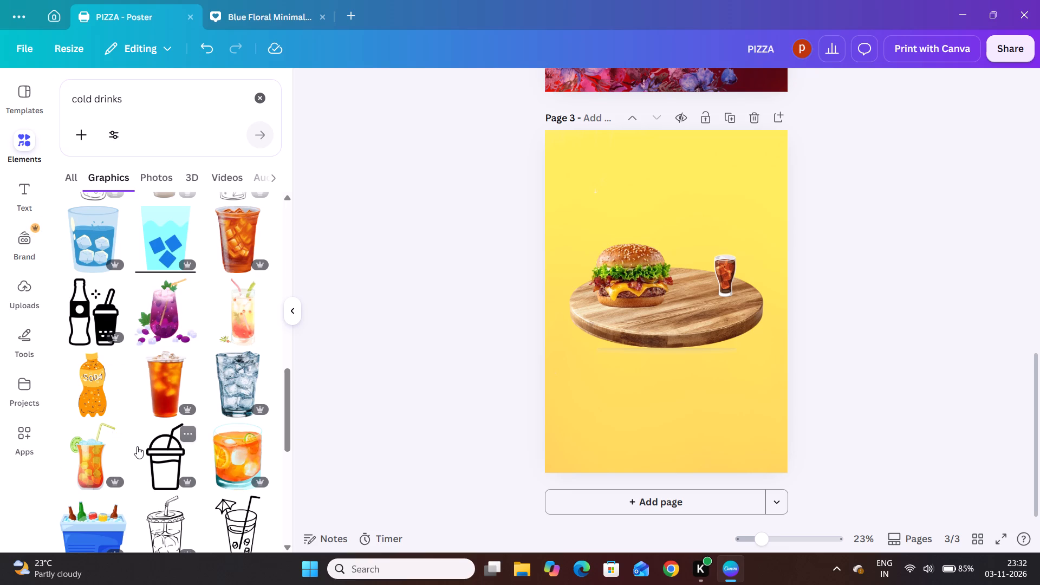
scroll(137, 446, down, 6)
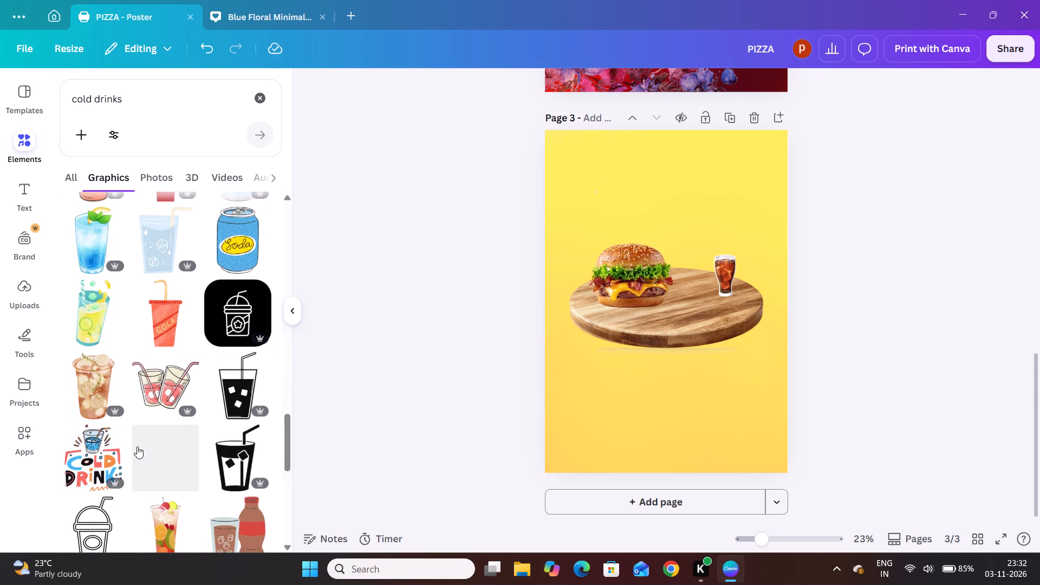
scroll(137, 446, down, 3)
scroll(137, 446, up, 1)
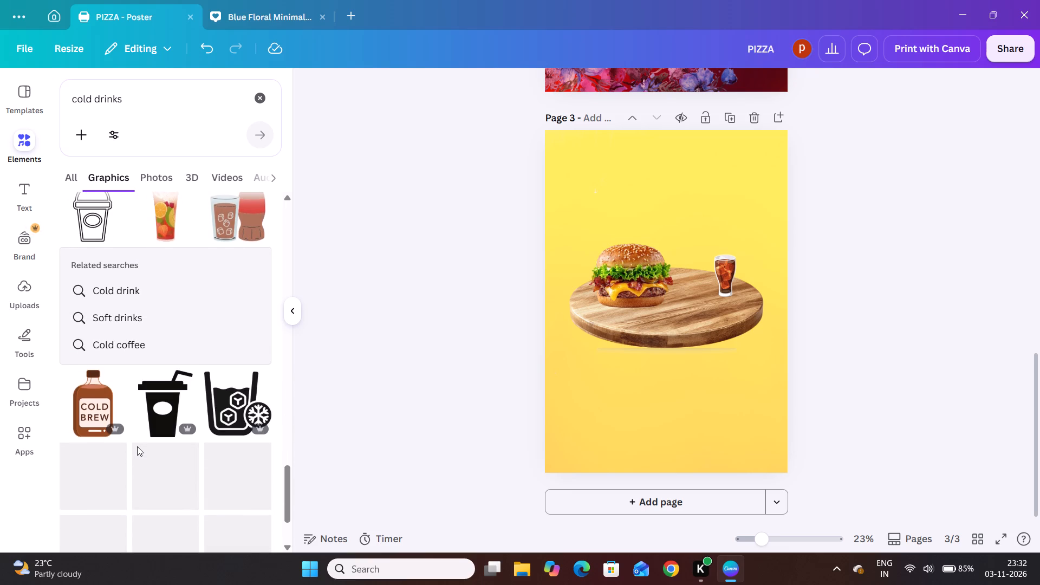
scroll(137, 446, up, 3)
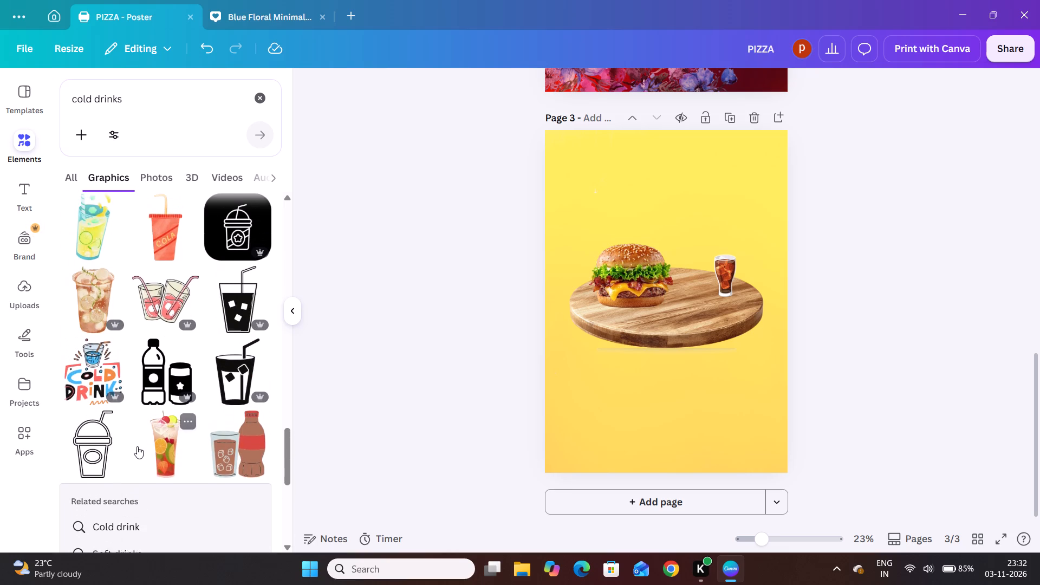
scroll(137, 446, down, 4)
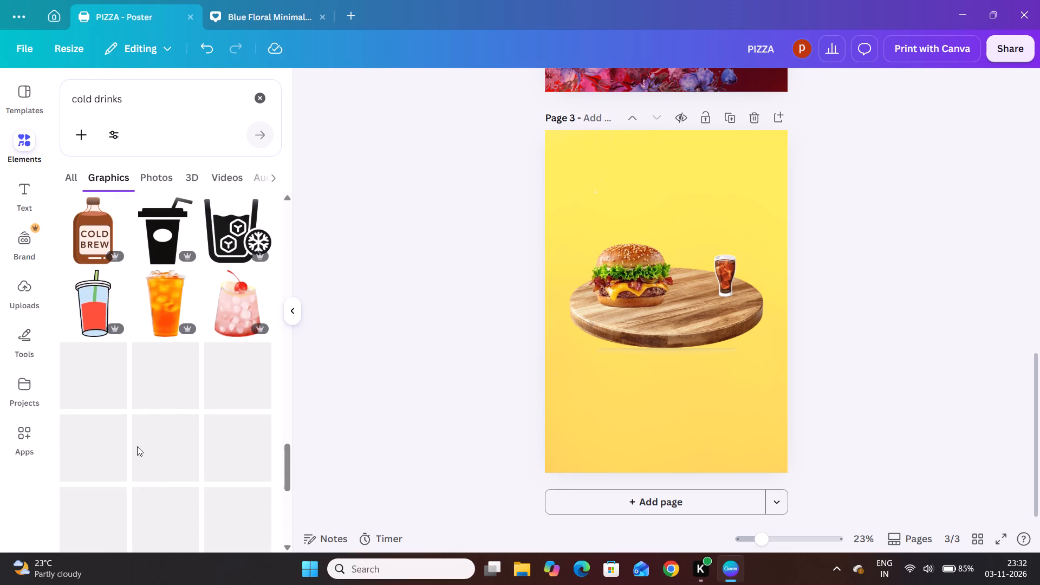
scroll(137, 446, down, 1)
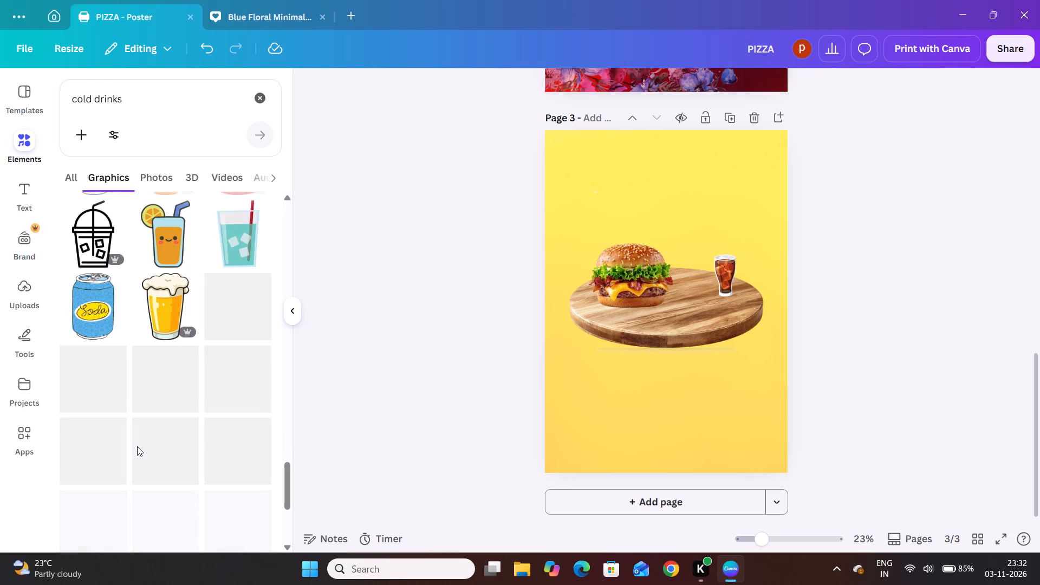
scroll(137, 446, down, 1)
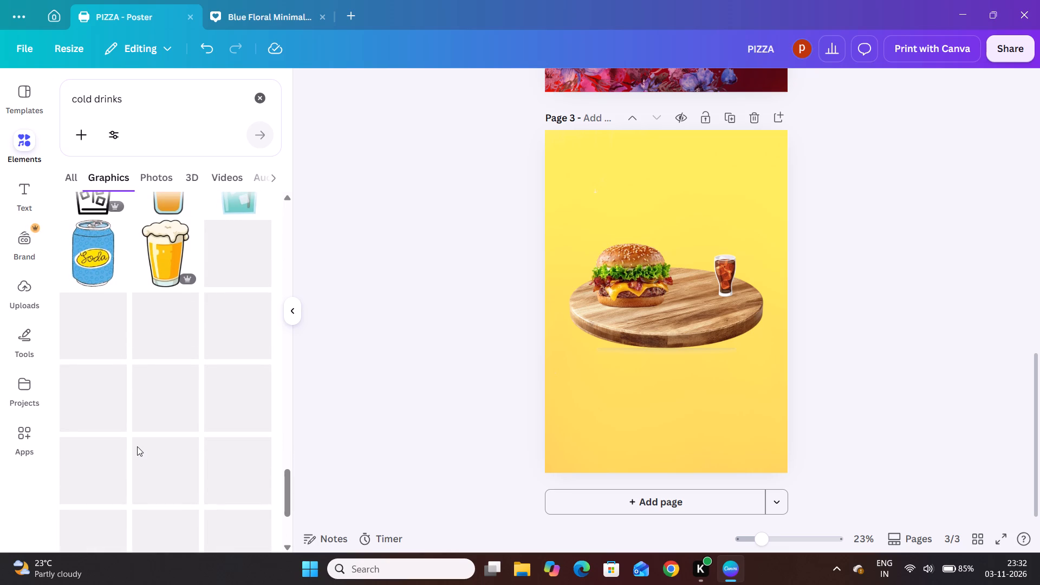
scroll(137, 446, down, 2)
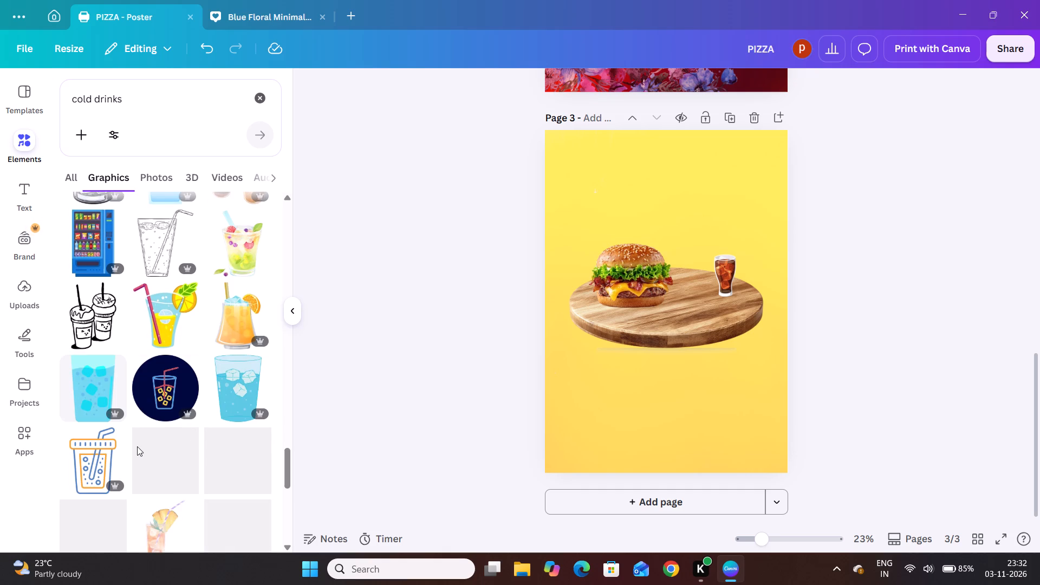
scroll(137, 446, down, 1)
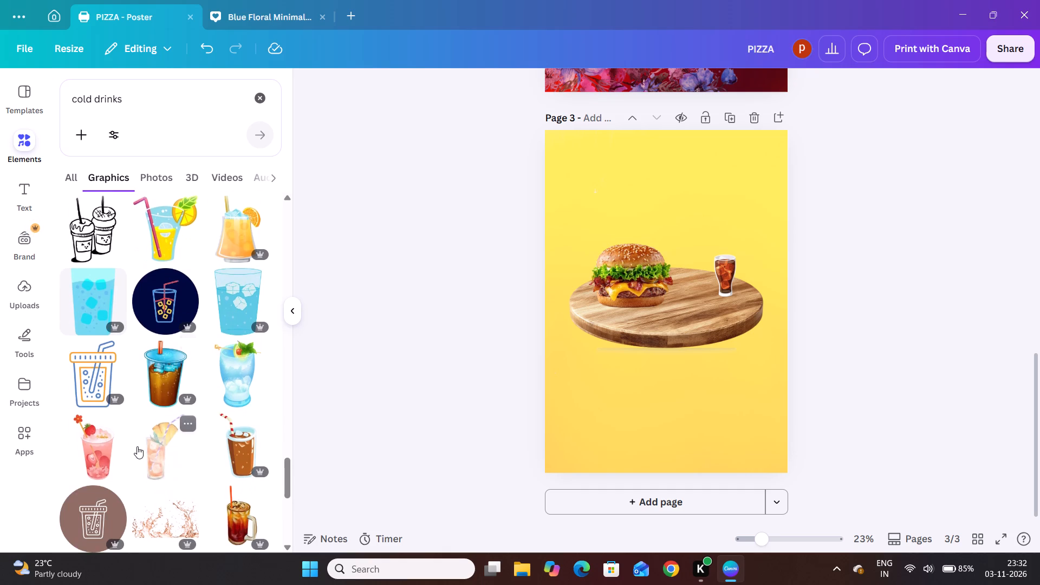
scroll(137, 446, down, 1)
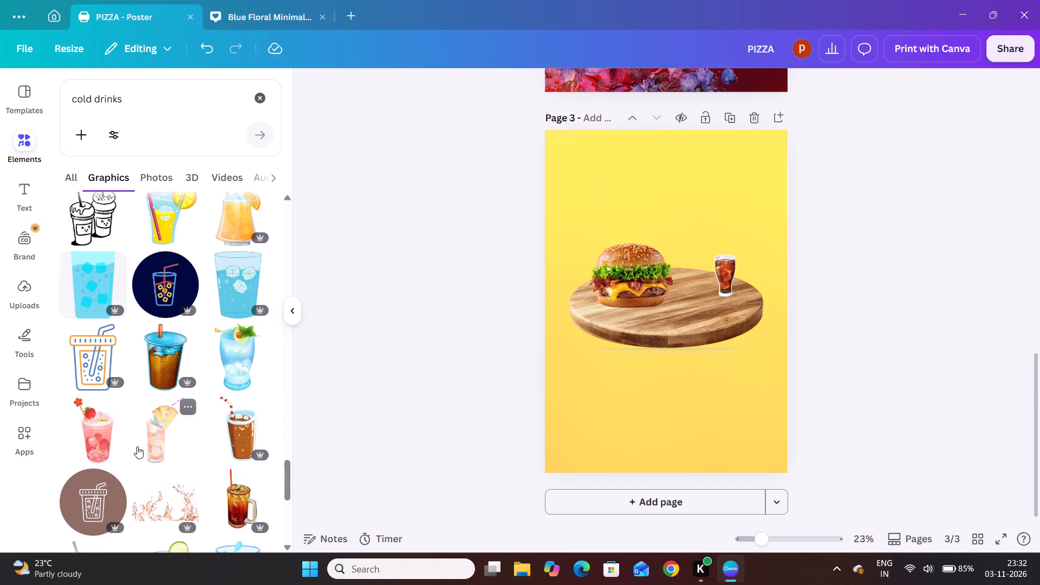
scroll(137, 446, down, 1)
right_click(137, 446)
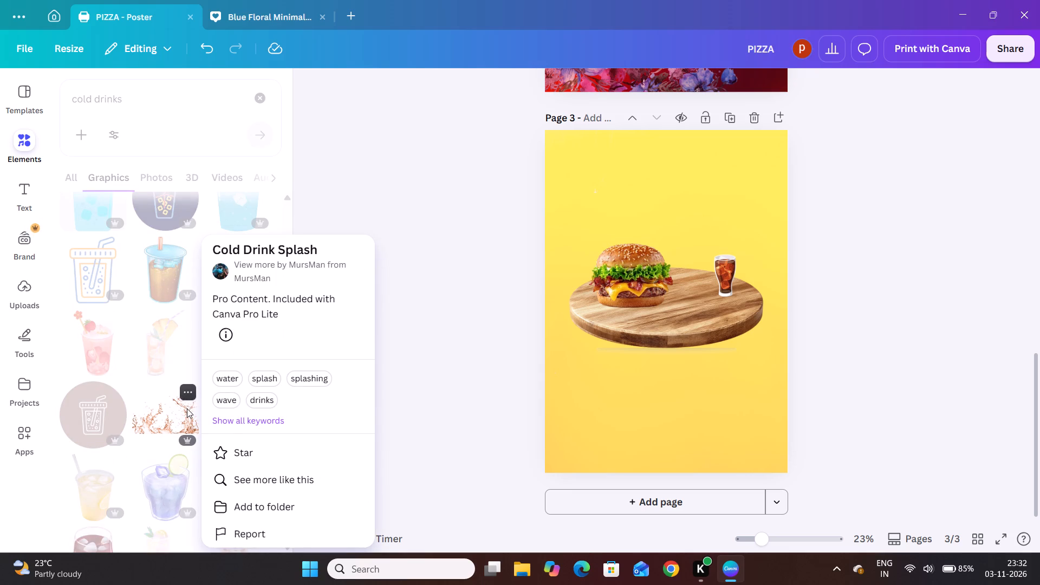
click(415, 304)
scroll(115, 440, down, 1)
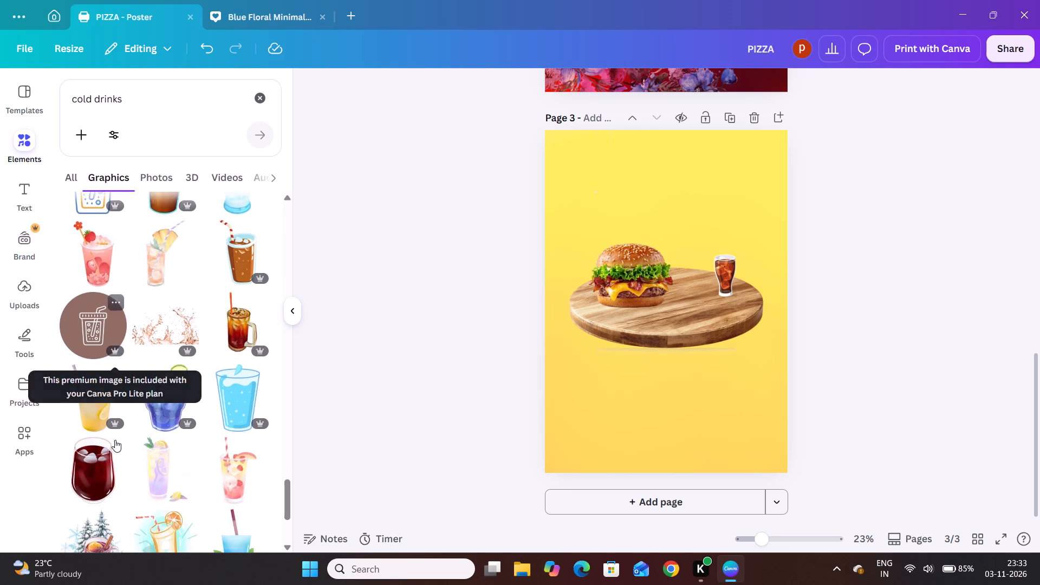
scroll(115, 440, down, 2)
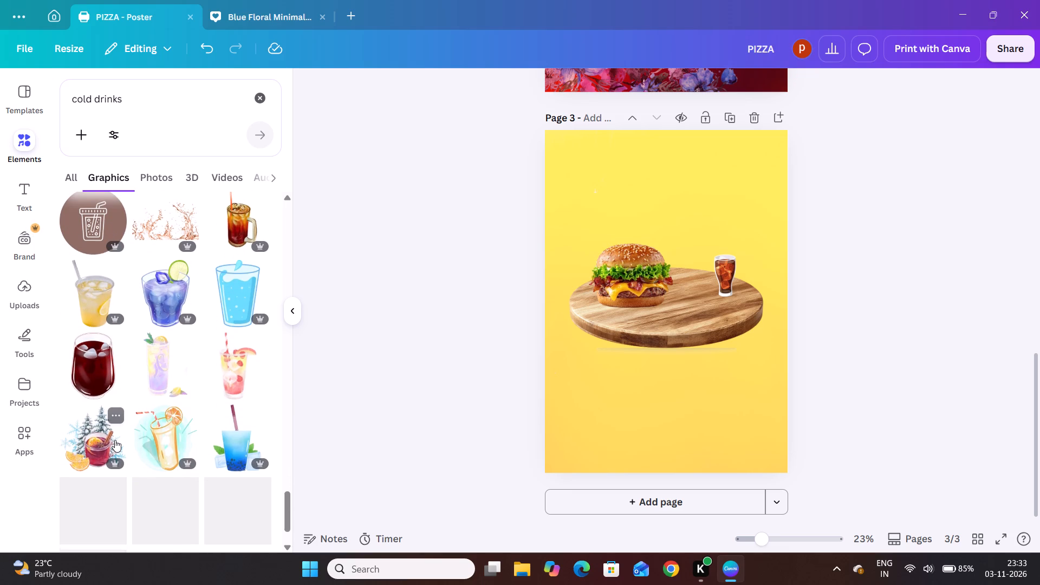
scroll(115, 440, down, 1)
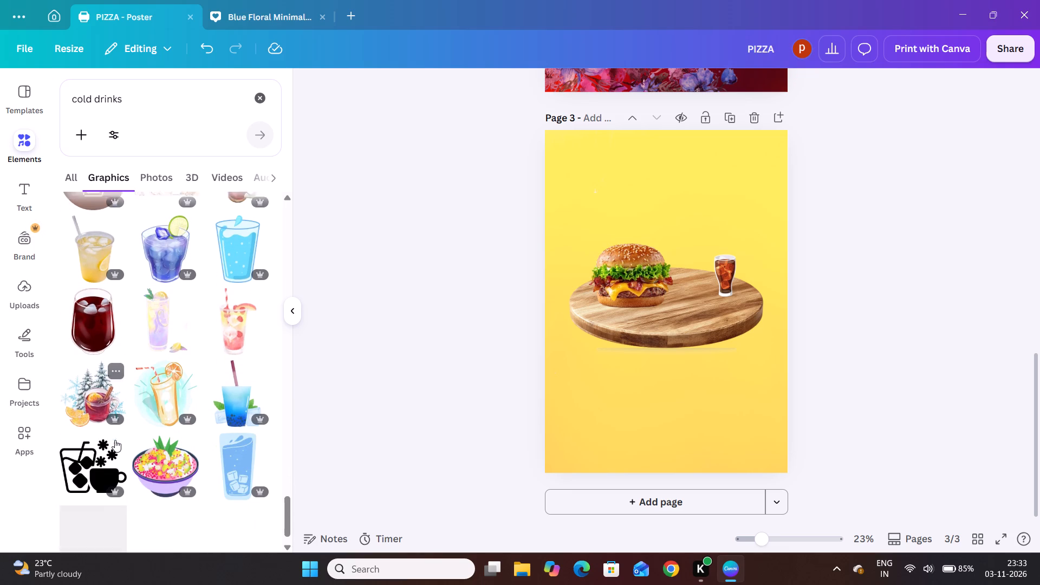
scroll(115, 440, down, 3)
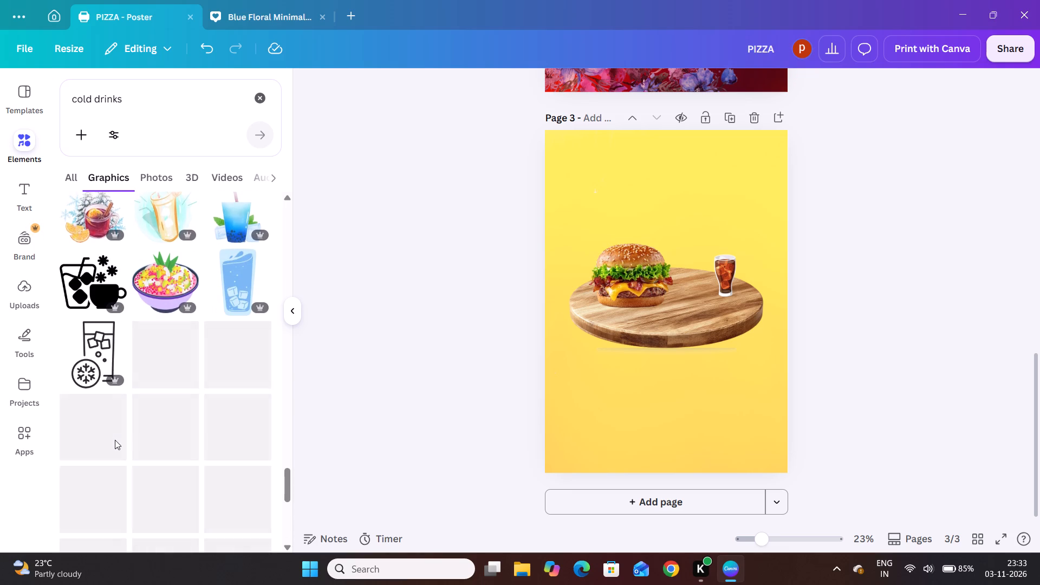
scroll(115, 440, down, 1)
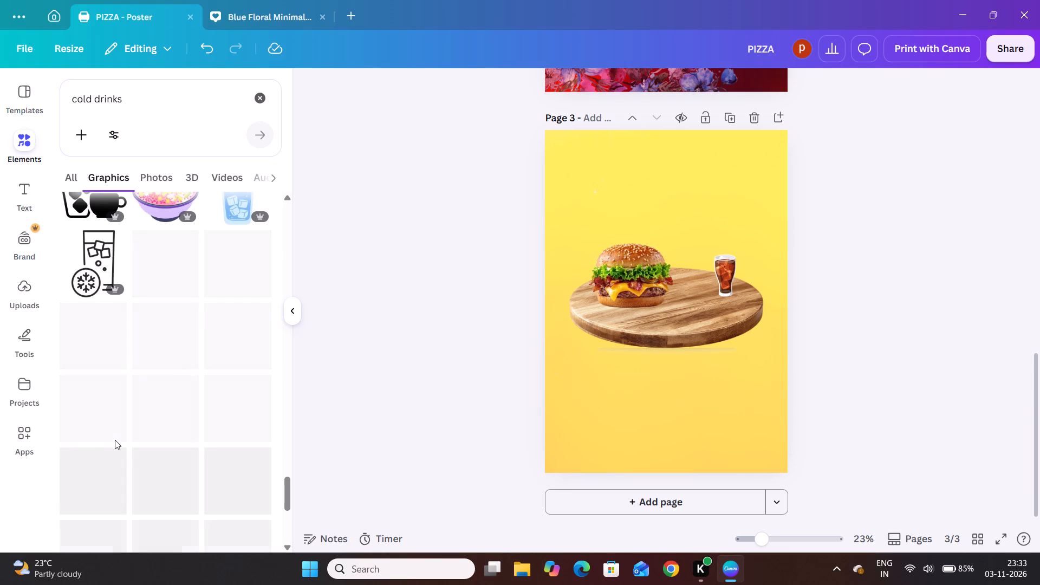
scroll(115, 440, down, 1)
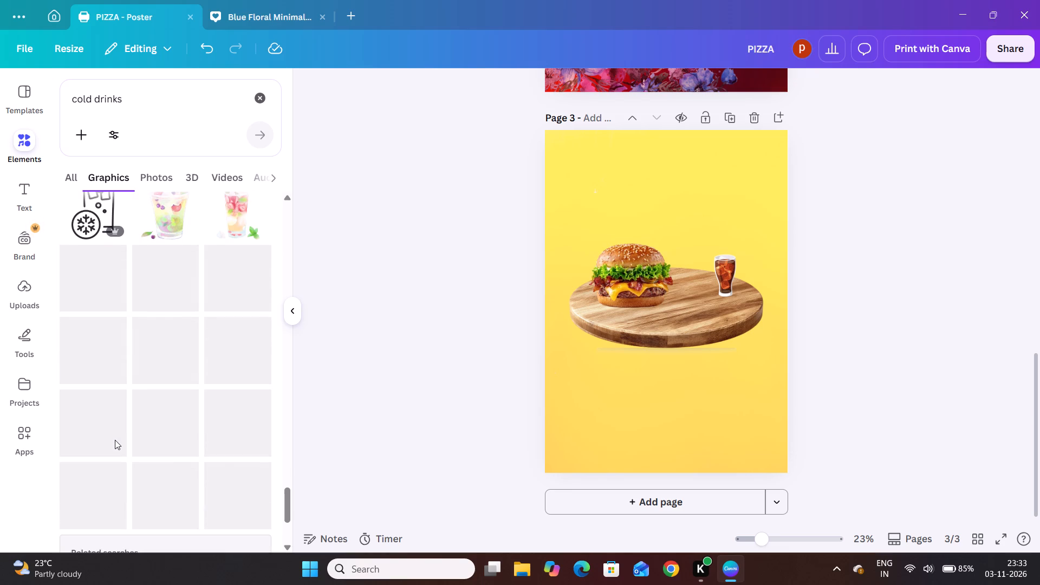
scroll(115, 440, down, 1)
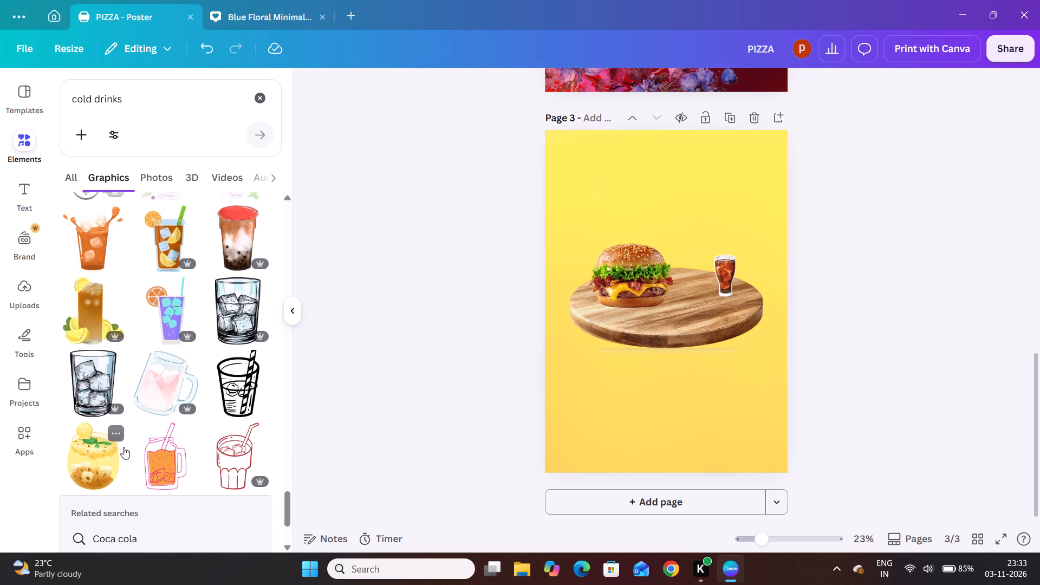
scroll(123, 447, down, 1)
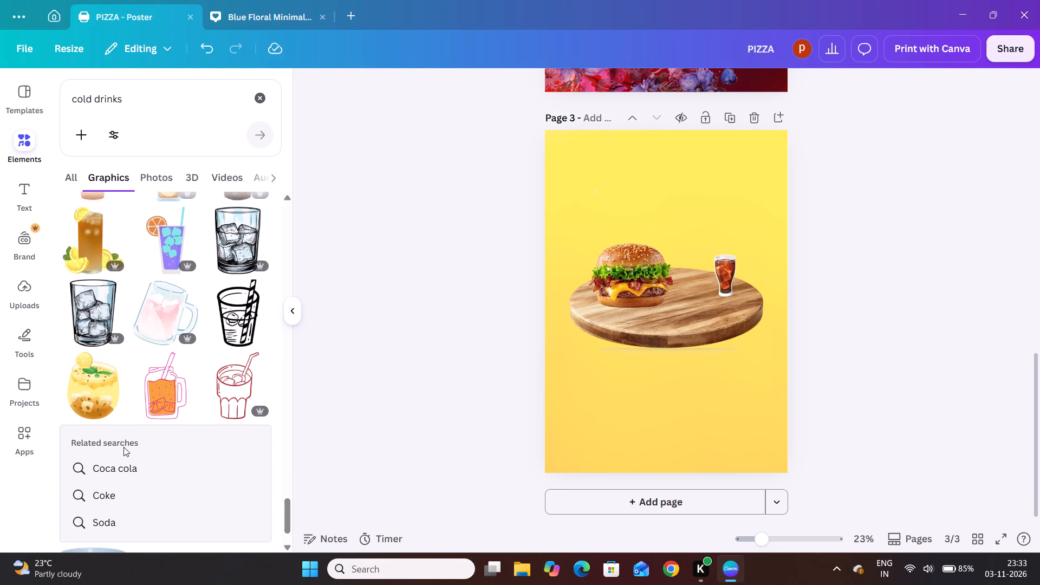
scroll(123, 447, down, 3)
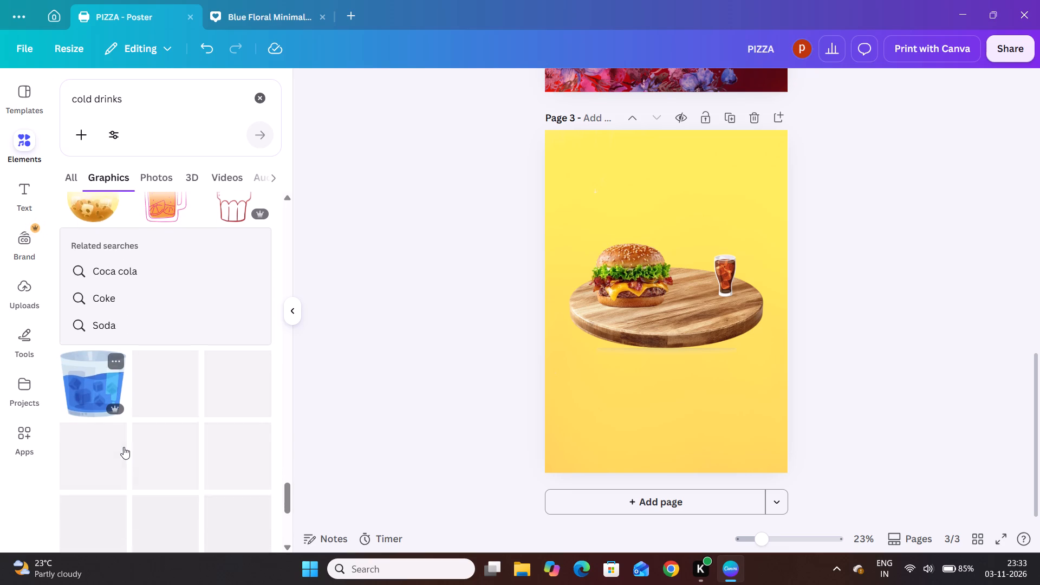
scroll(123, 447, down, 1)
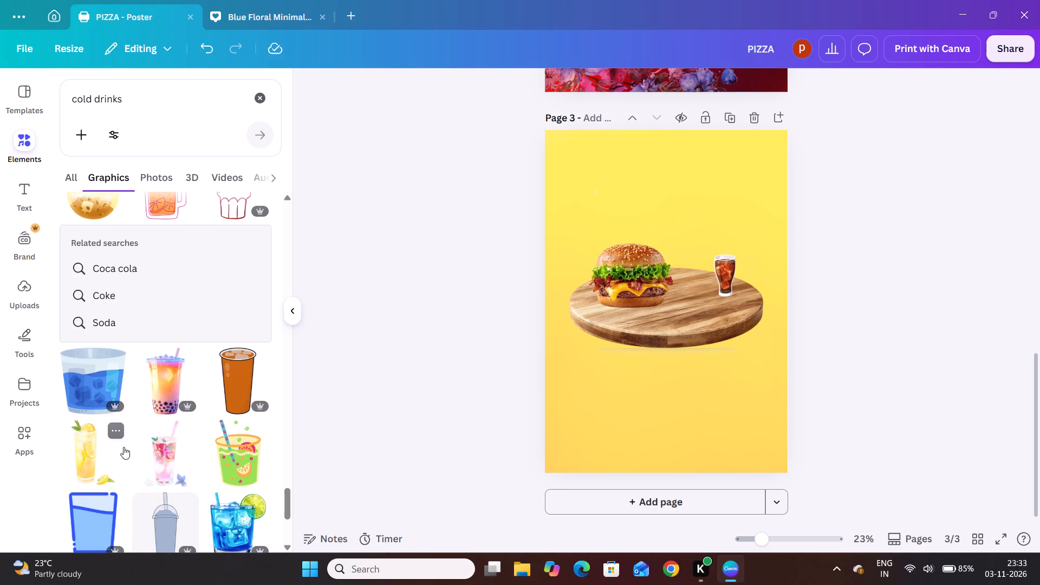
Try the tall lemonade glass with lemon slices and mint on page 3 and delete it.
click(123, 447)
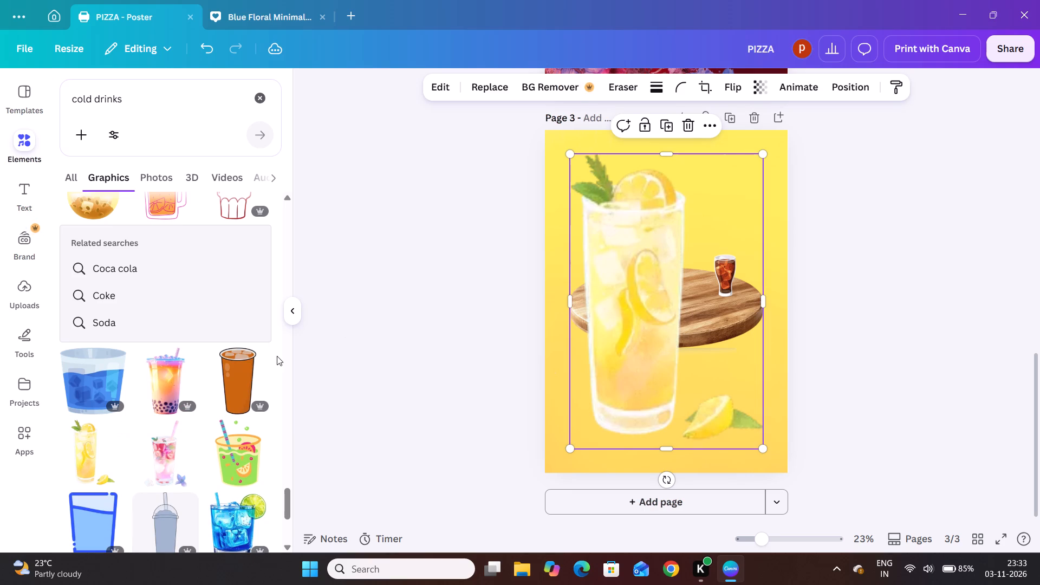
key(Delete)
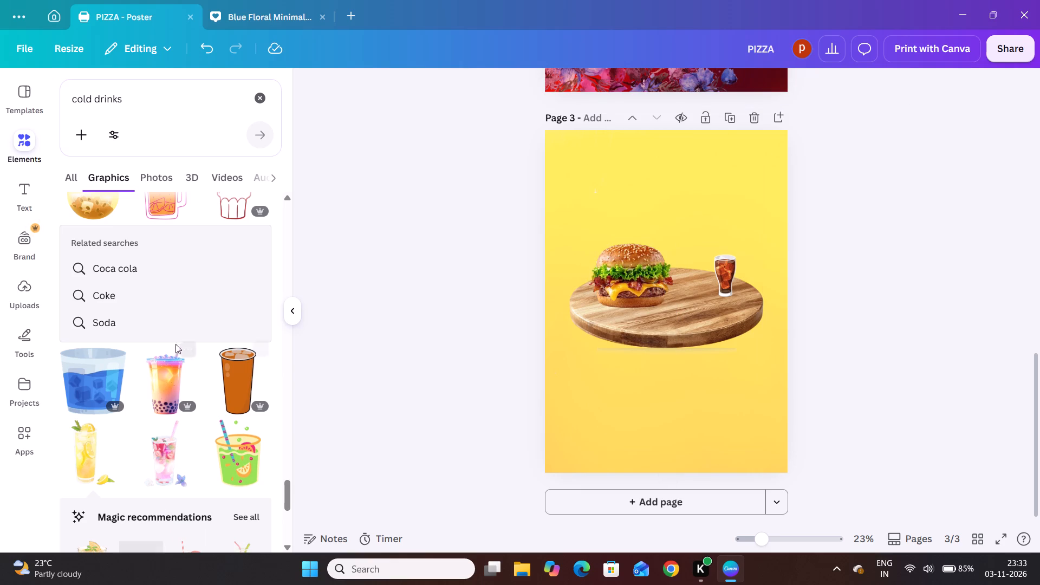
Look through more of the cold drinks graphics for a second drink that suits the burger and cola on the board.
scroll(126, 379, down, 3)
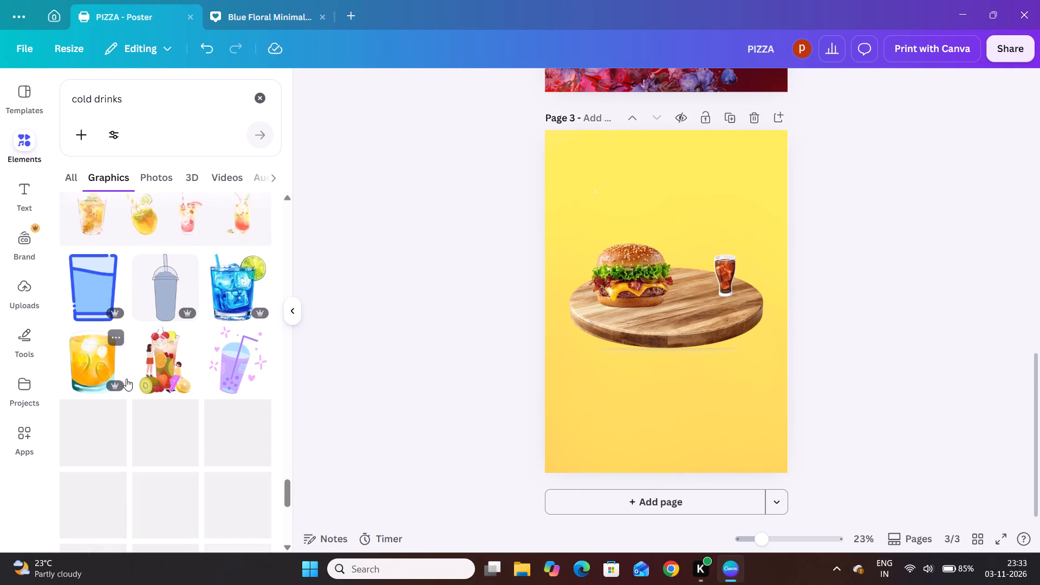
scroll(126, 379, down, 1)
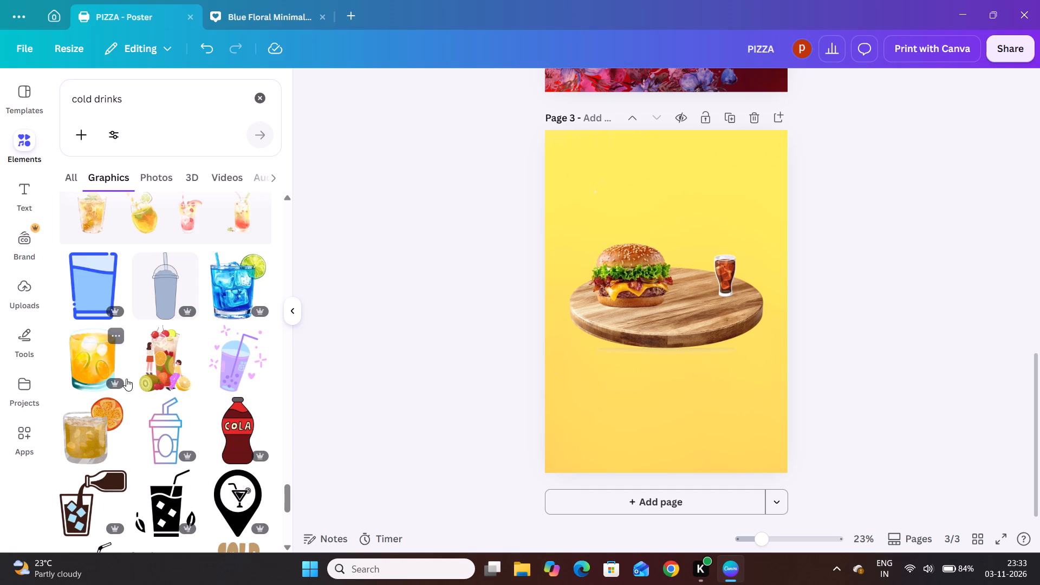
scroll(142, 395, down, 1)
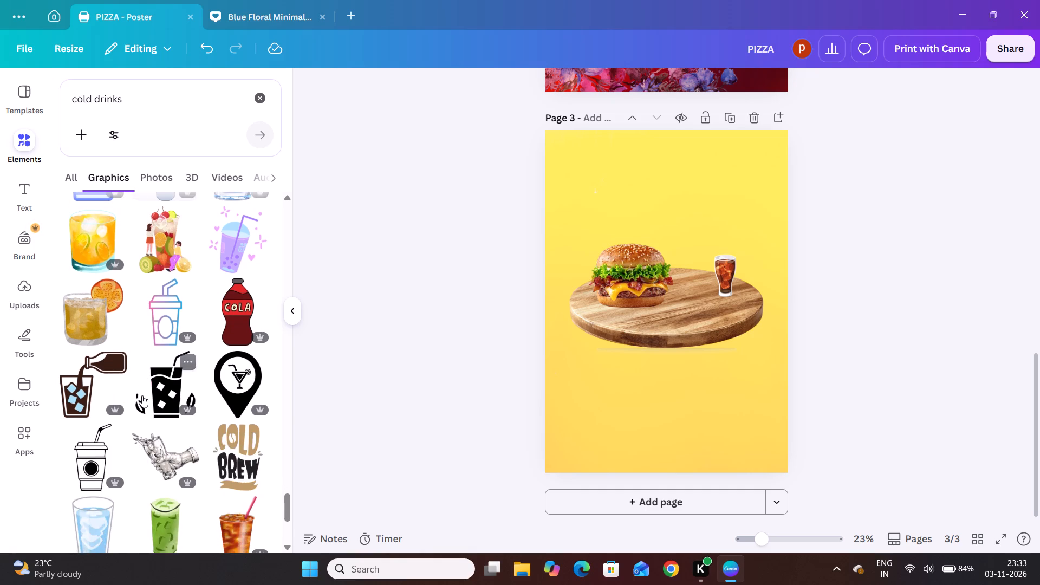
scroll(142, 395, down, 1)
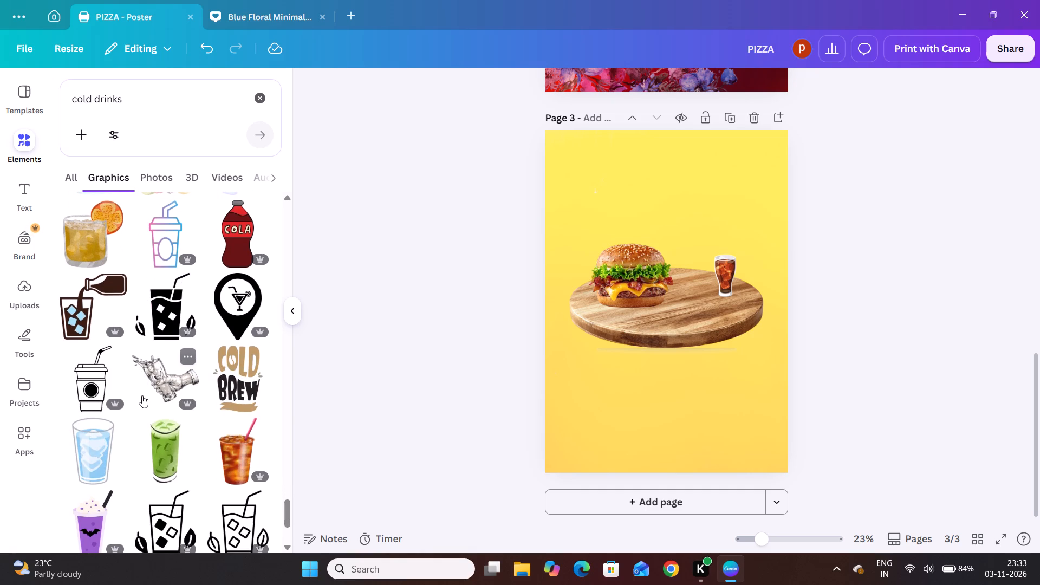
scroll(142, 395, down, 1)
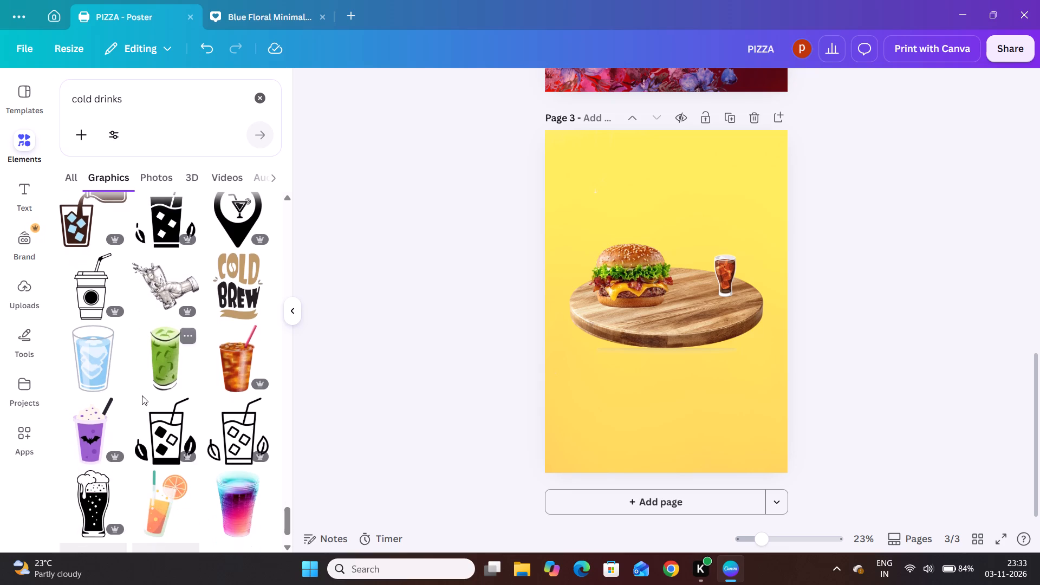
scroll(142, 395, down, 2)
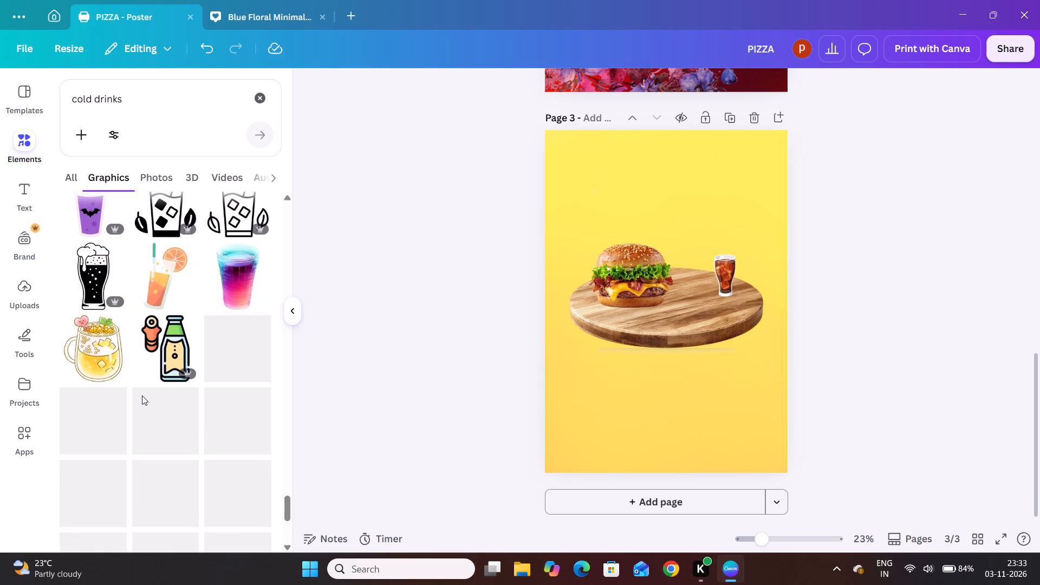
scroll(142, 395, down, 1)
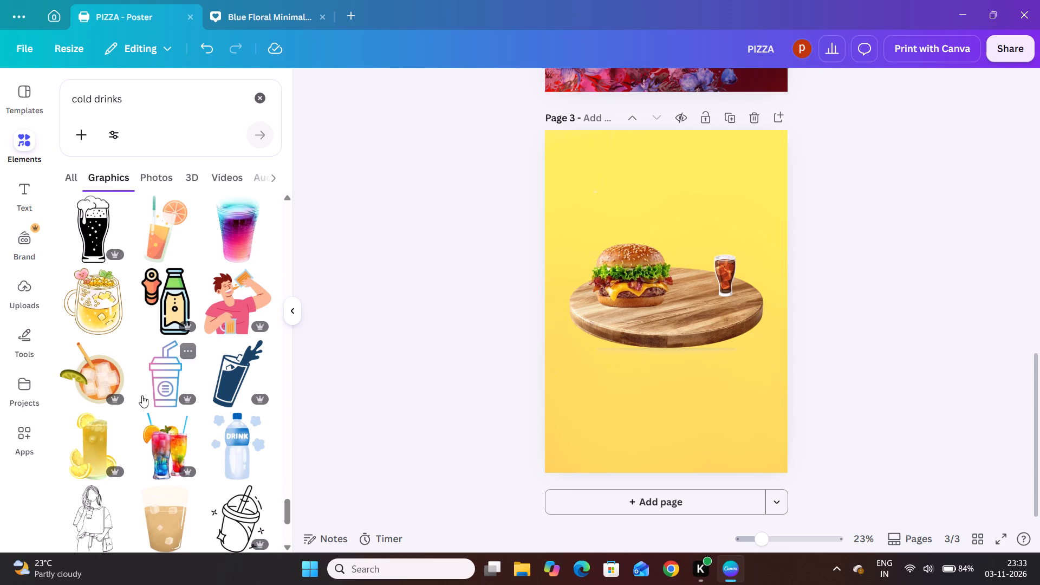
scroll(142, 395, down, 2)
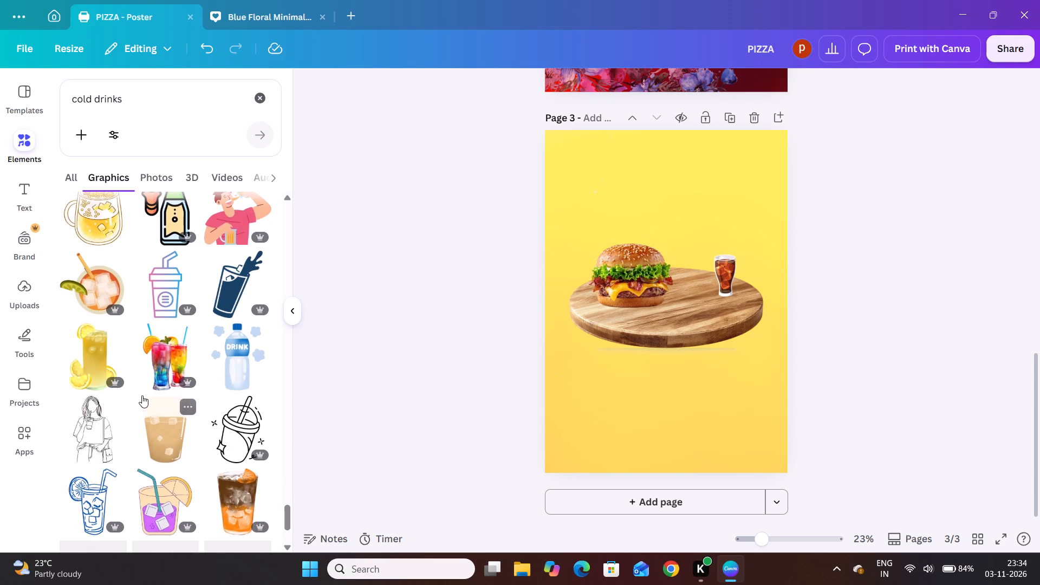
scroll(142, 395, down, 2)
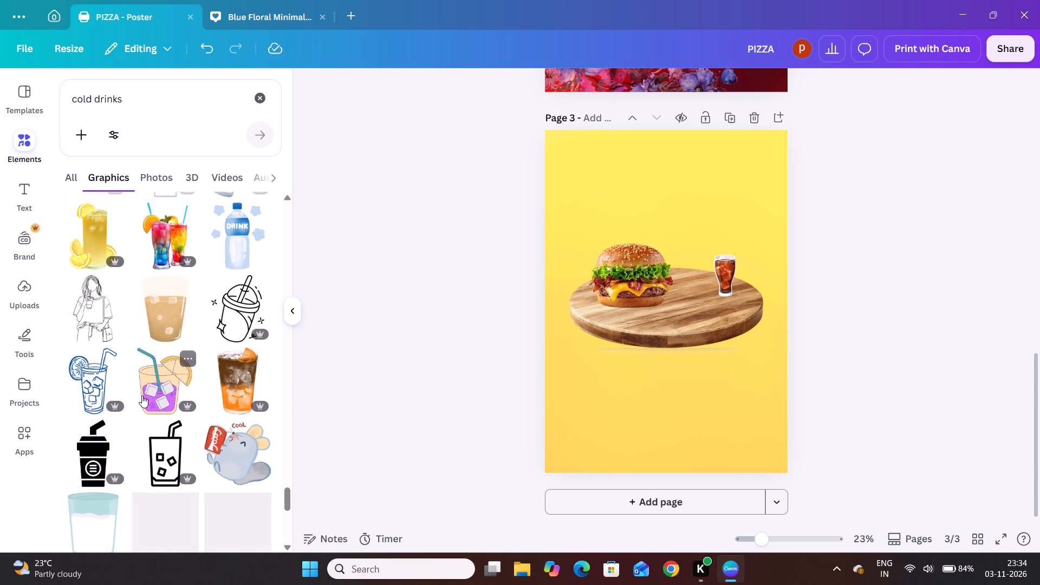
scroll(142, 395, down, 1)
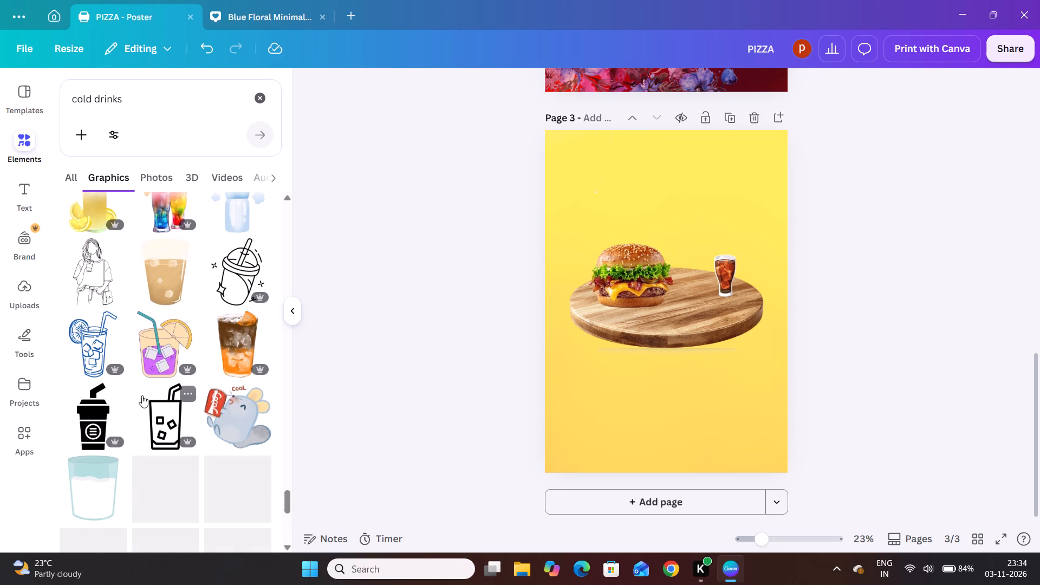
scroll(142, 395, down, 2)
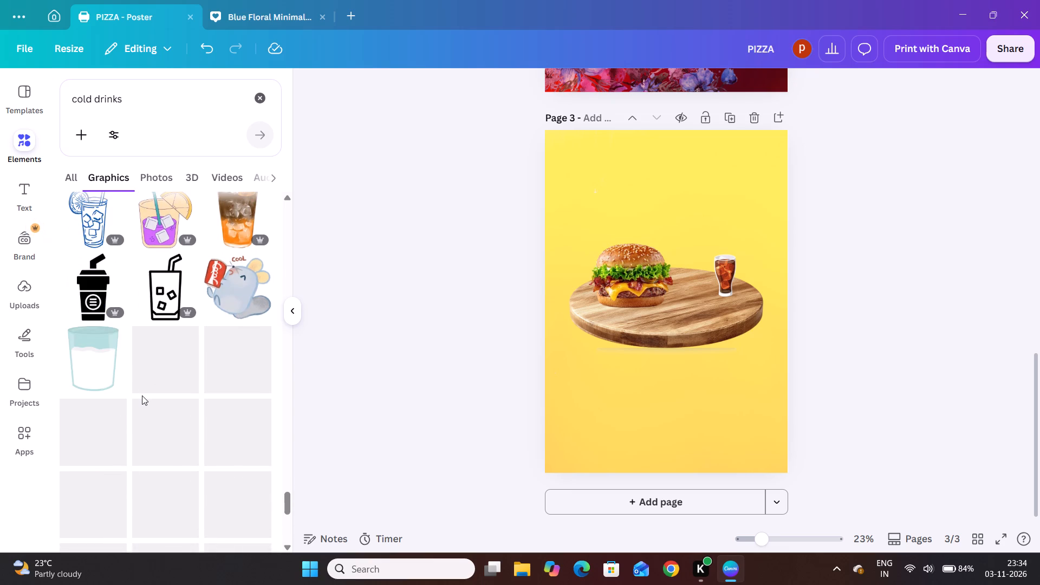
scroll(142, 395, down, 1)
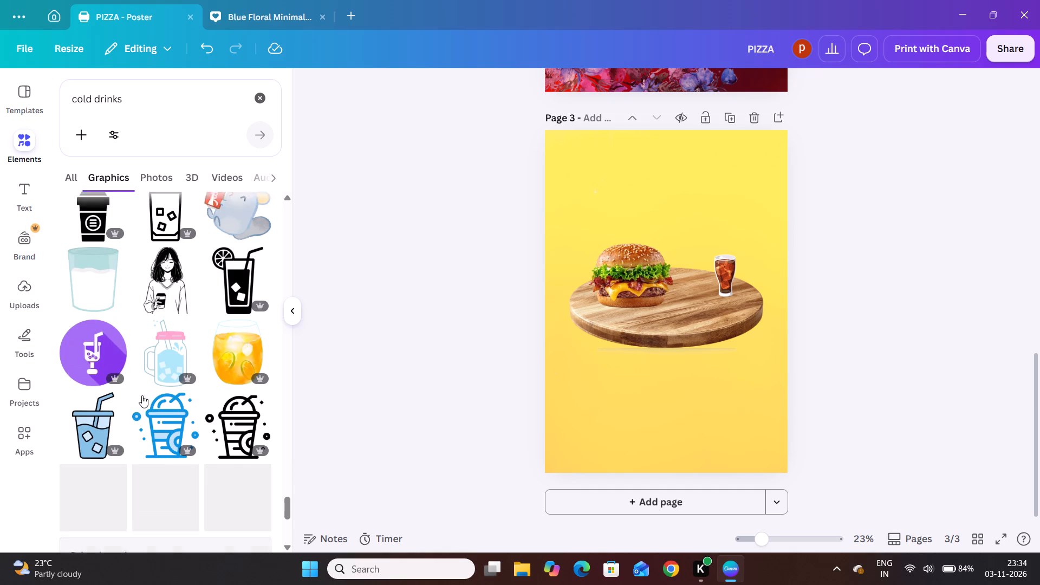
scroll(142, 395, down, 3)
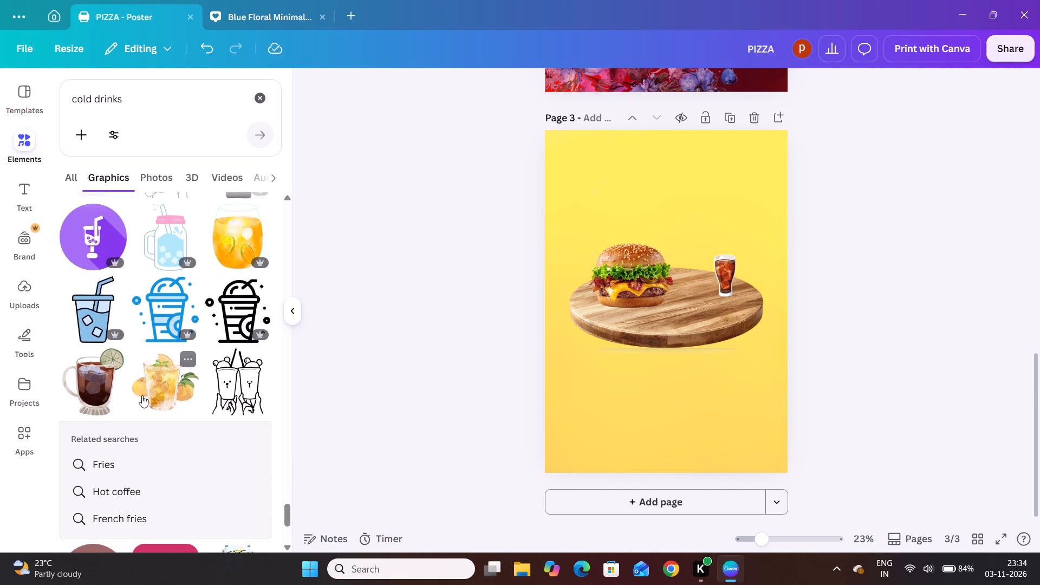
scroll(142, 395, down, 3)
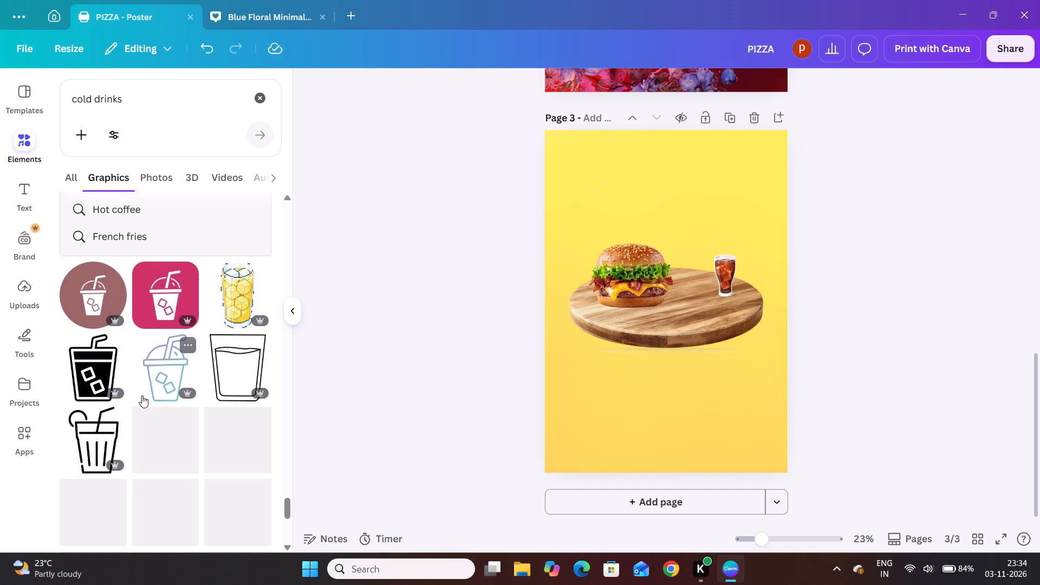
scroll(142, 395, down, 1)
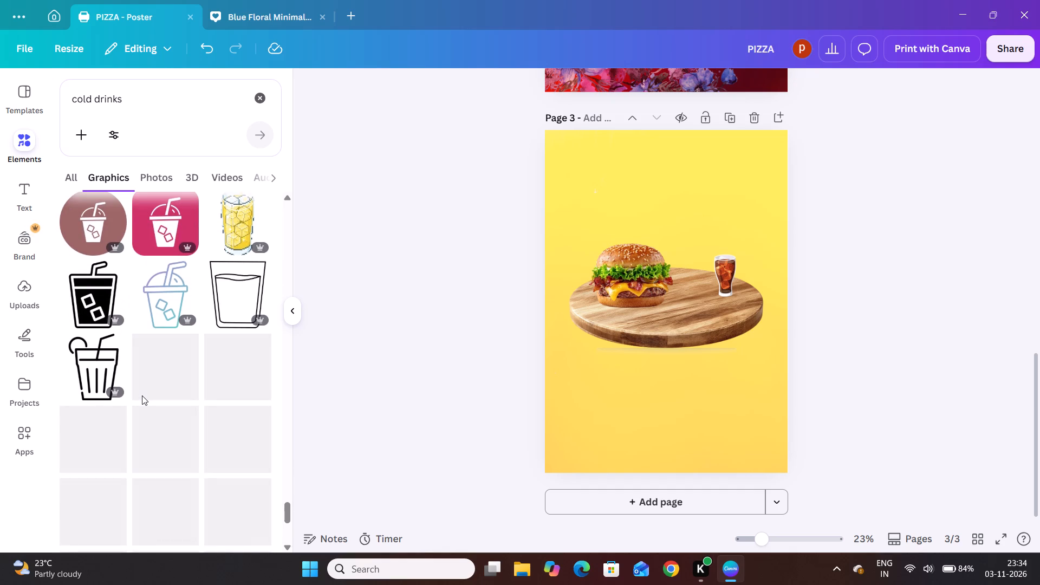
scroll(142, 395, down, 1)
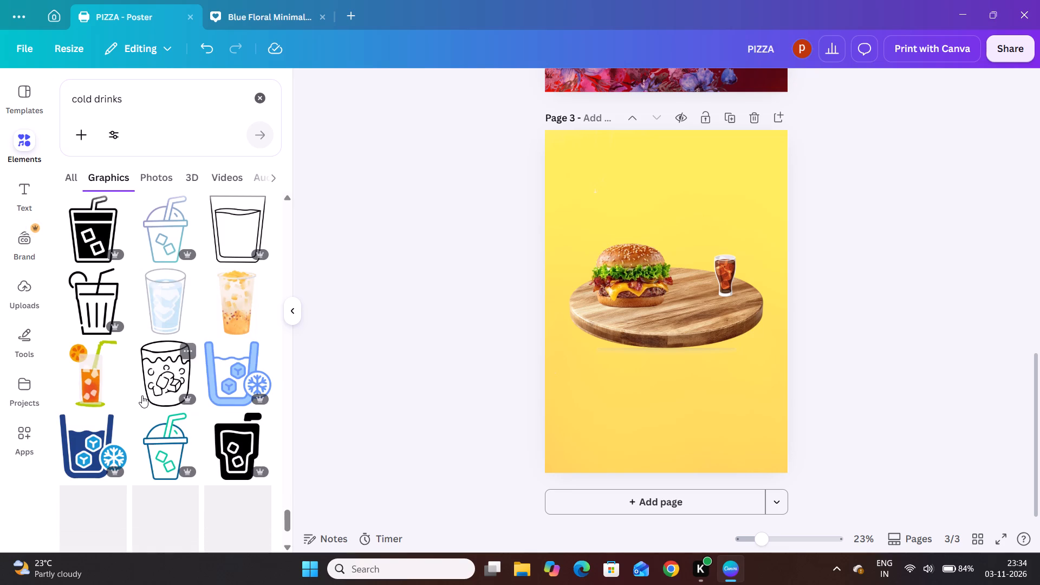
scroll(142, 395, down, 1)
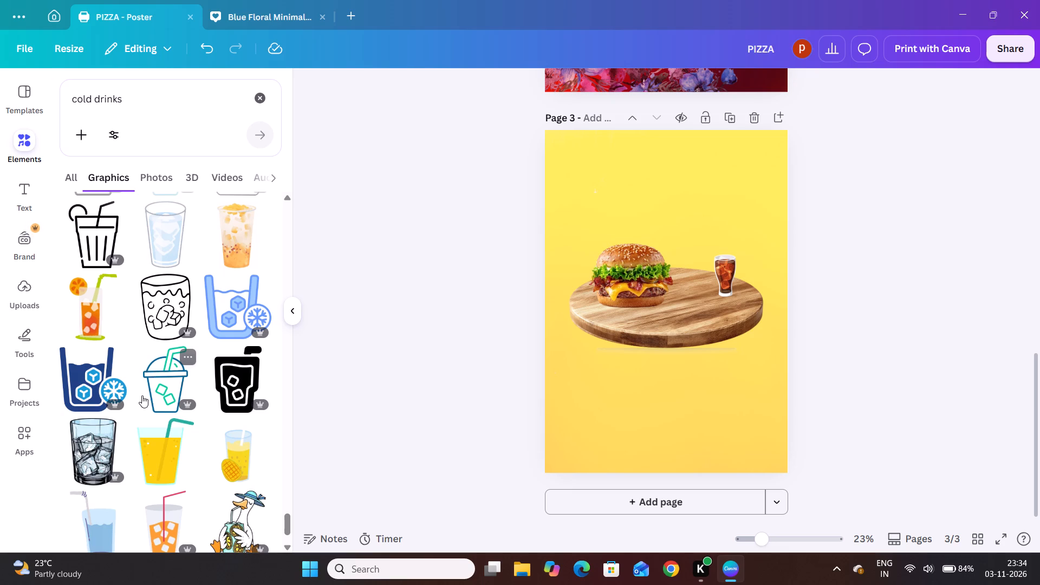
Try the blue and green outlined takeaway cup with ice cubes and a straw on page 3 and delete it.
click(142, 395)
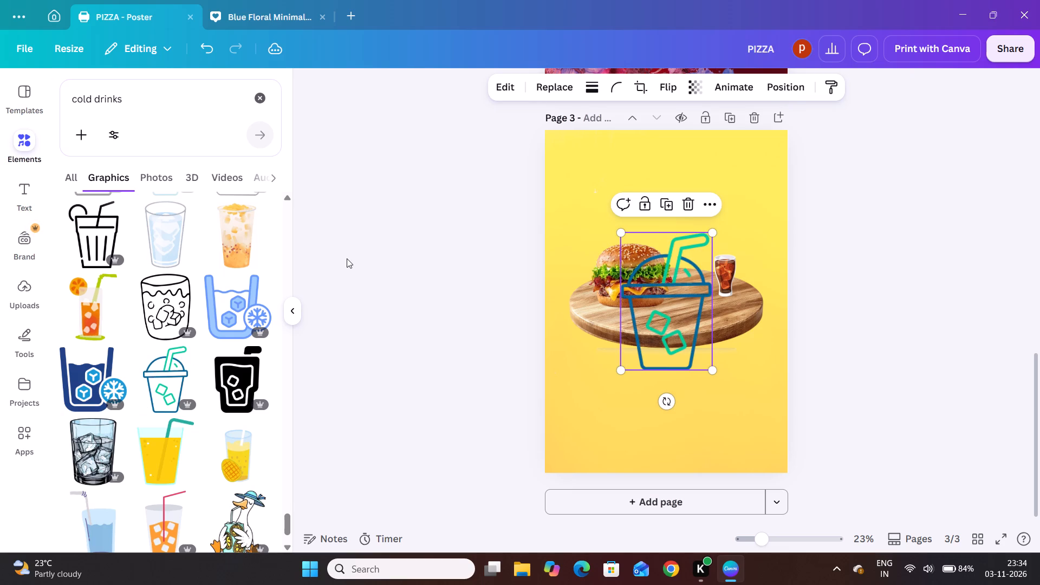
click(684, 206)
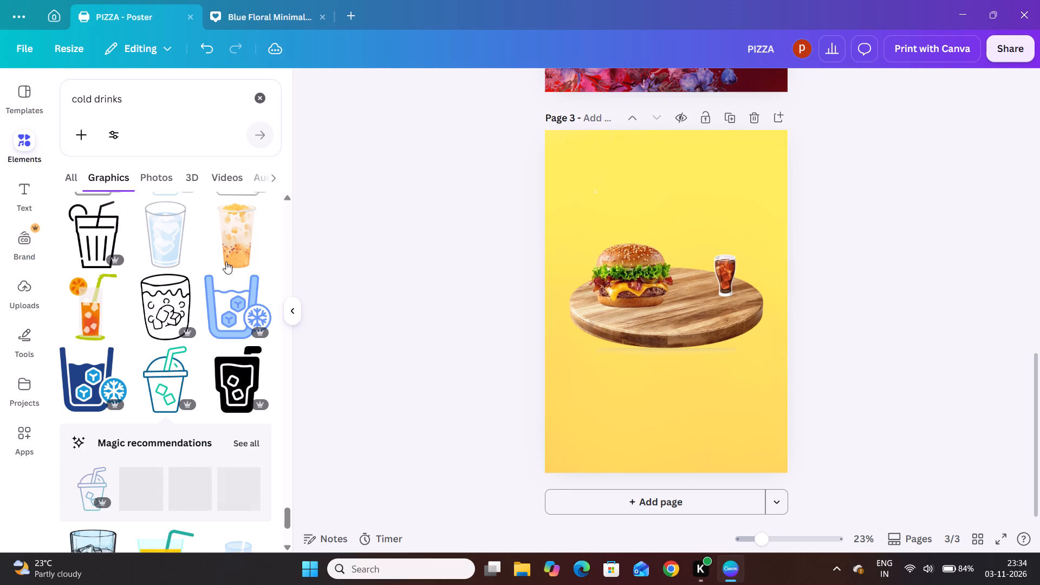
Look further through the cold drinks graphics for a second drink that suits the burger and cola on the board.
scroll(162, 403, down, 2)
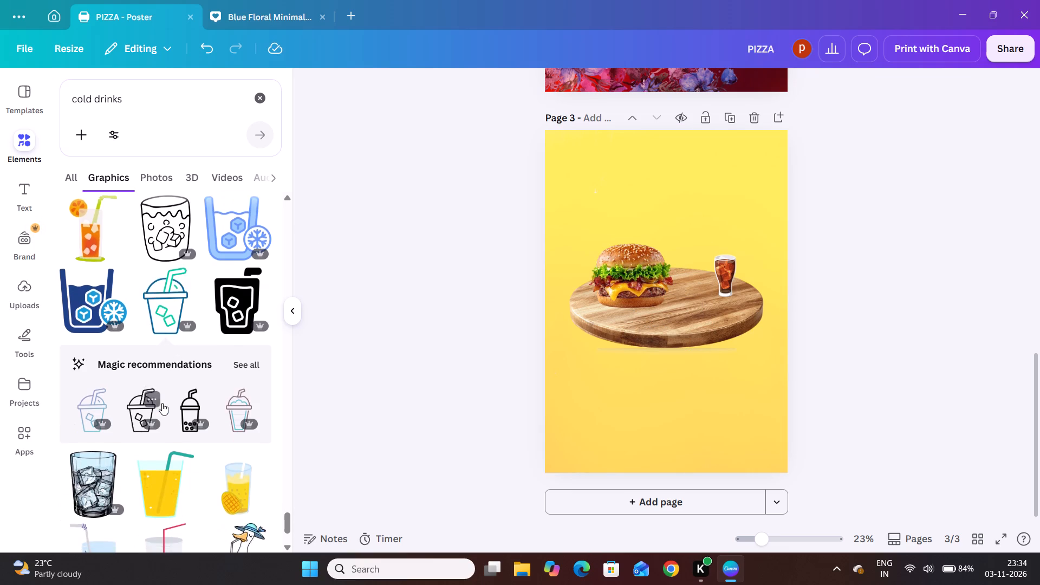
scroll(162, 403, down, 2)
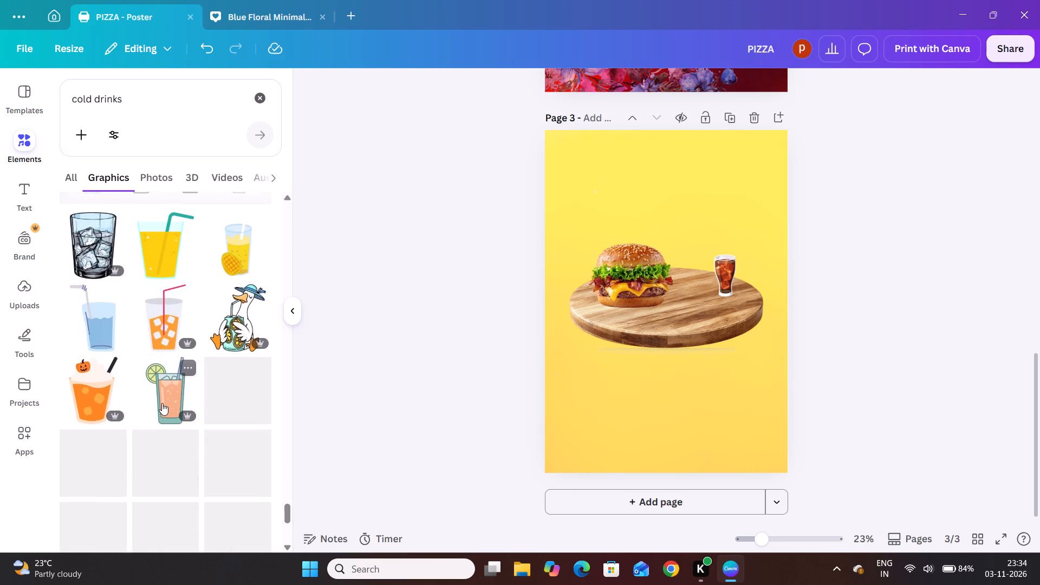
scroll(162, 403, down, 2)
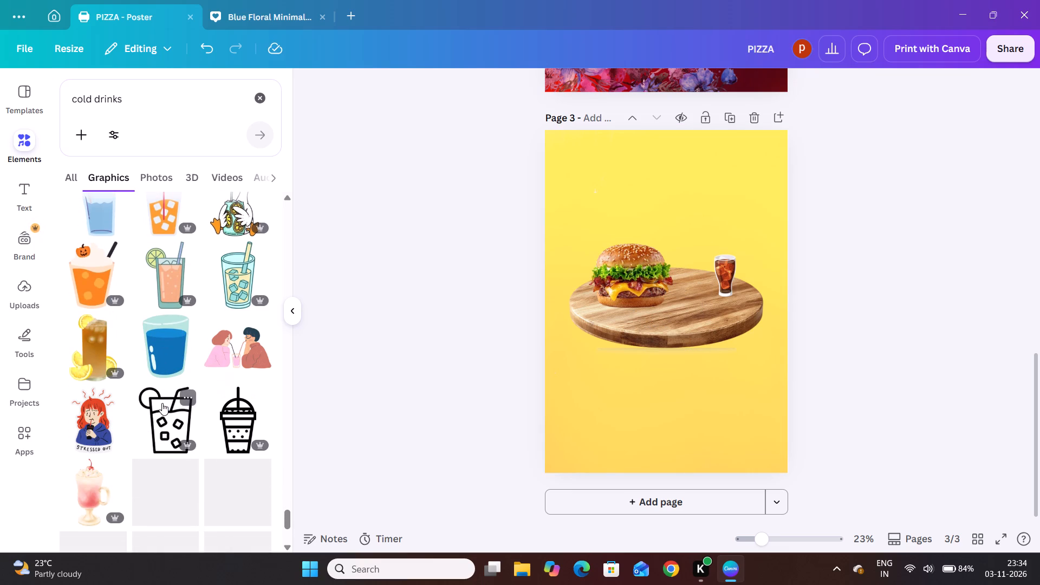
scroll(162, 403, down, 2)
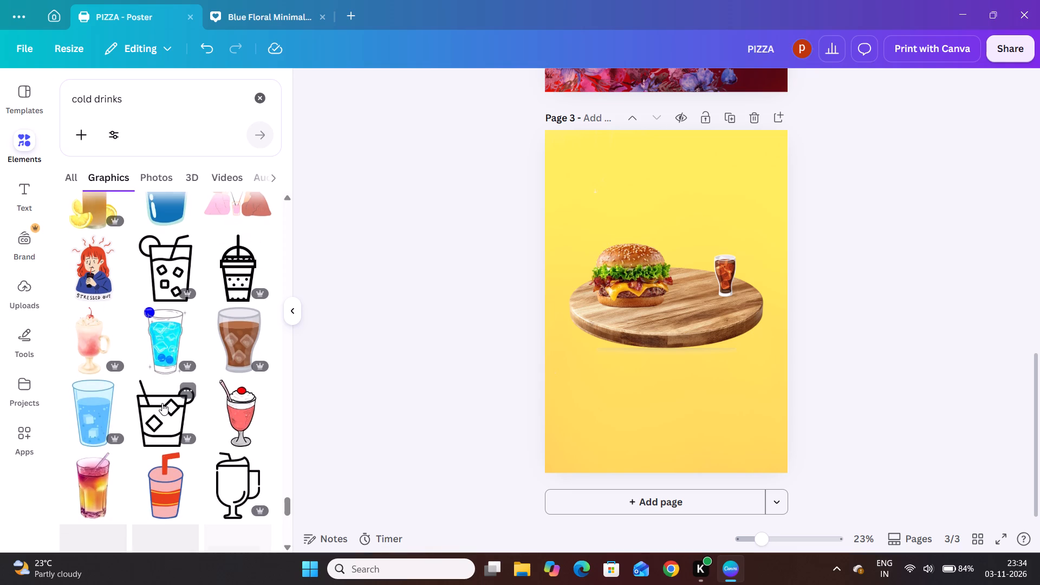
scroll(162, 403, down, 3)
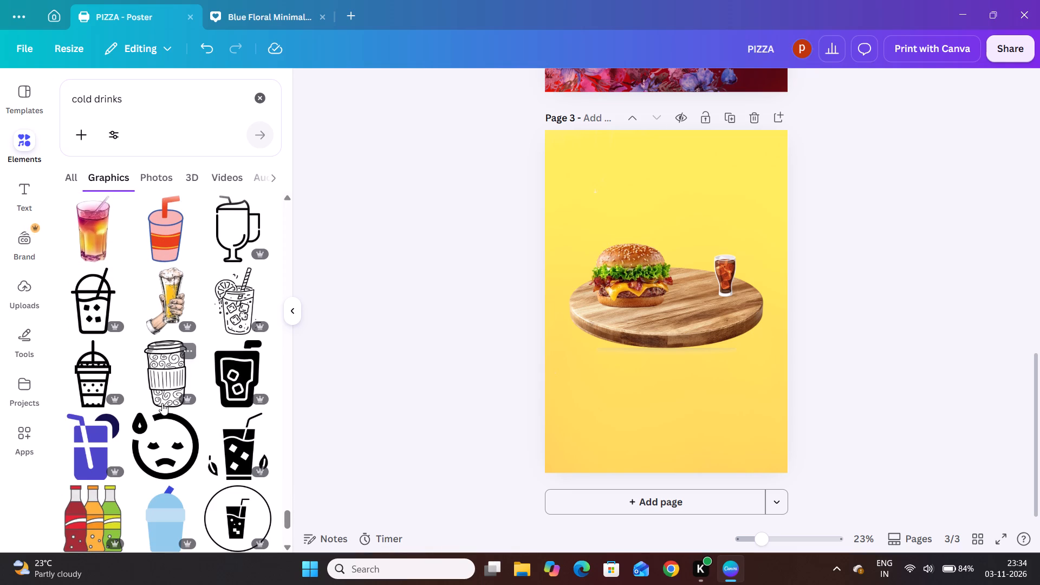
scroll(162, 403, down, 3)
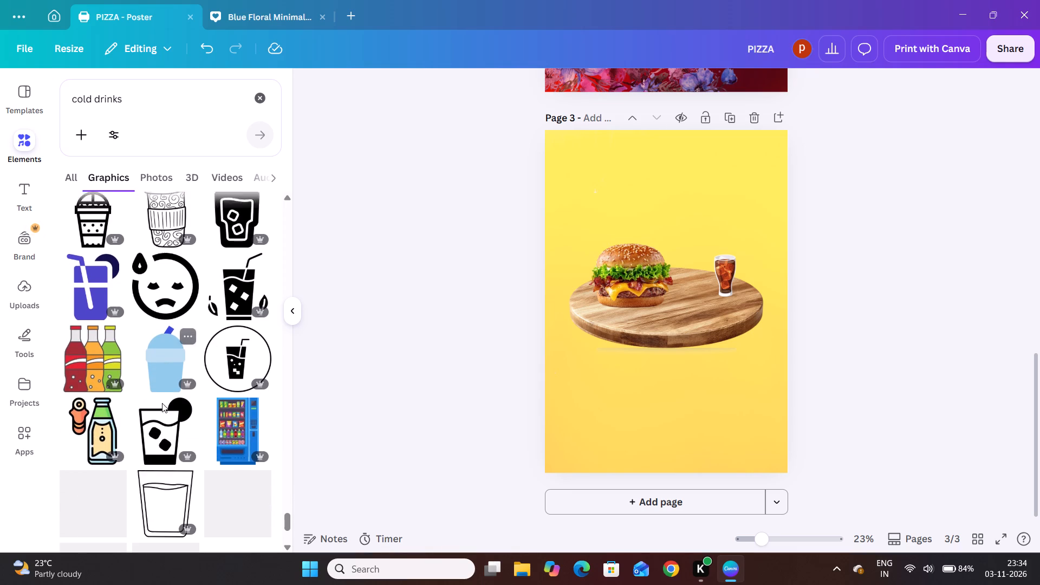
scroll(162, 403, down, 1)
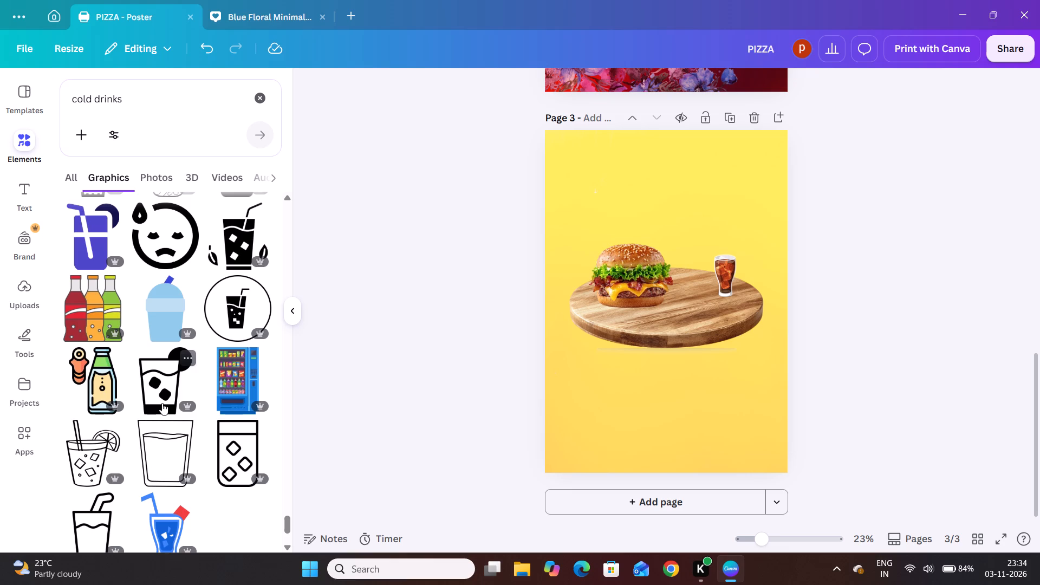
scroll(162, 403, down, 2)
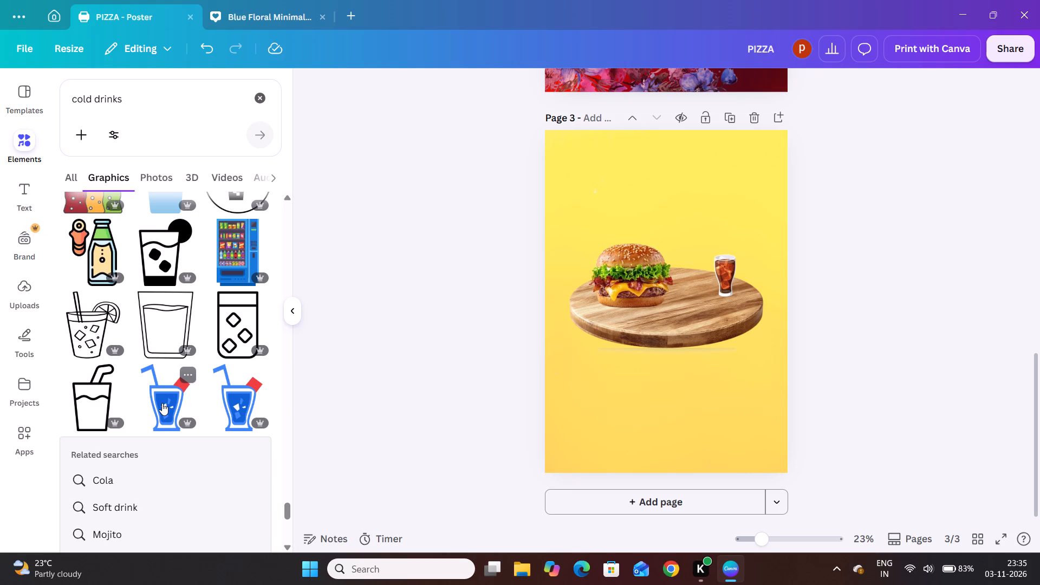
scroll(172, 360, down, 1)
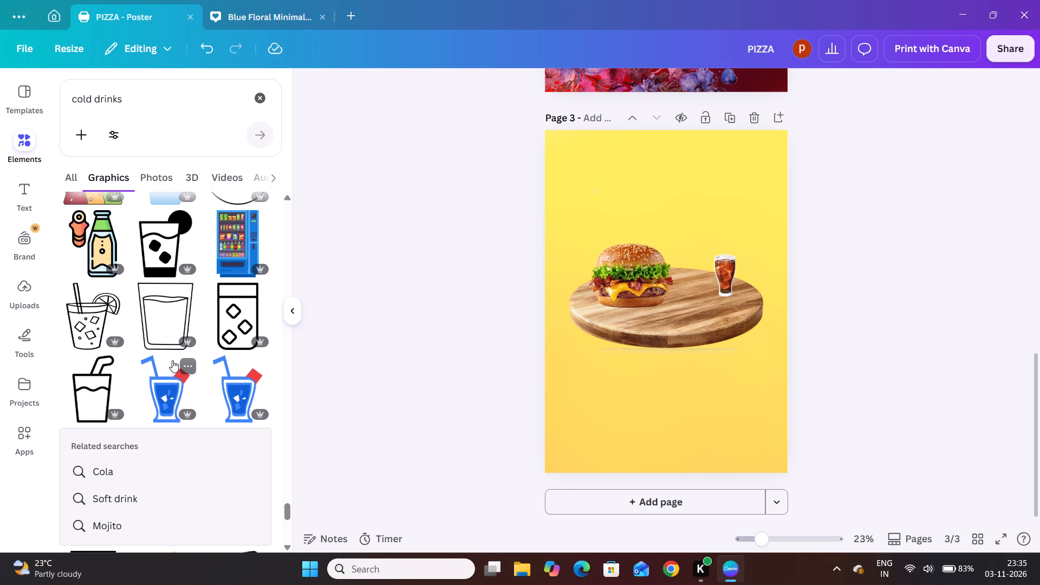
scroll(172, 360, down, 1)
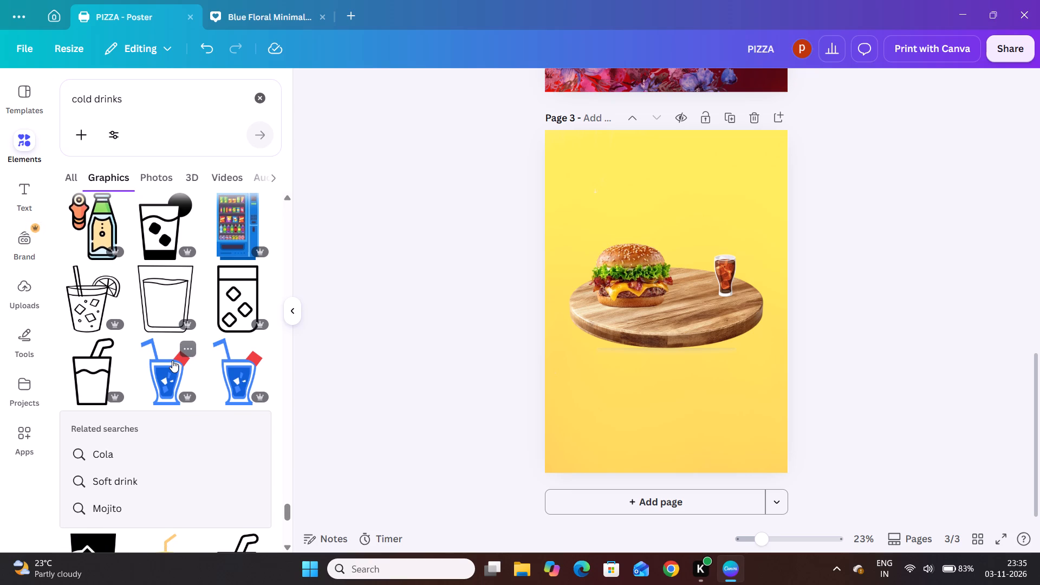
scroll(172, 360, down, 3)
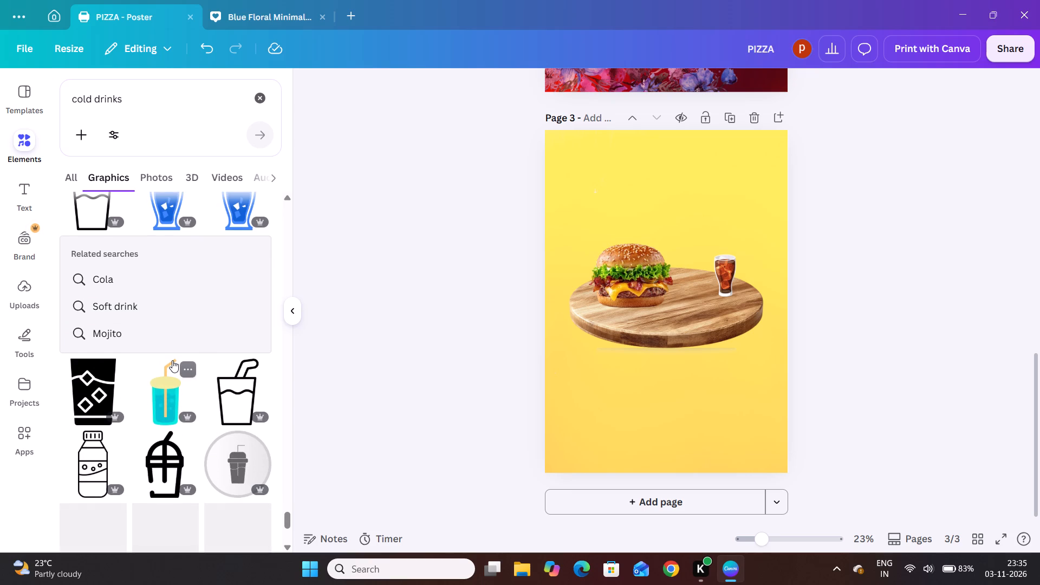
scroll(172, 360, down, 3)
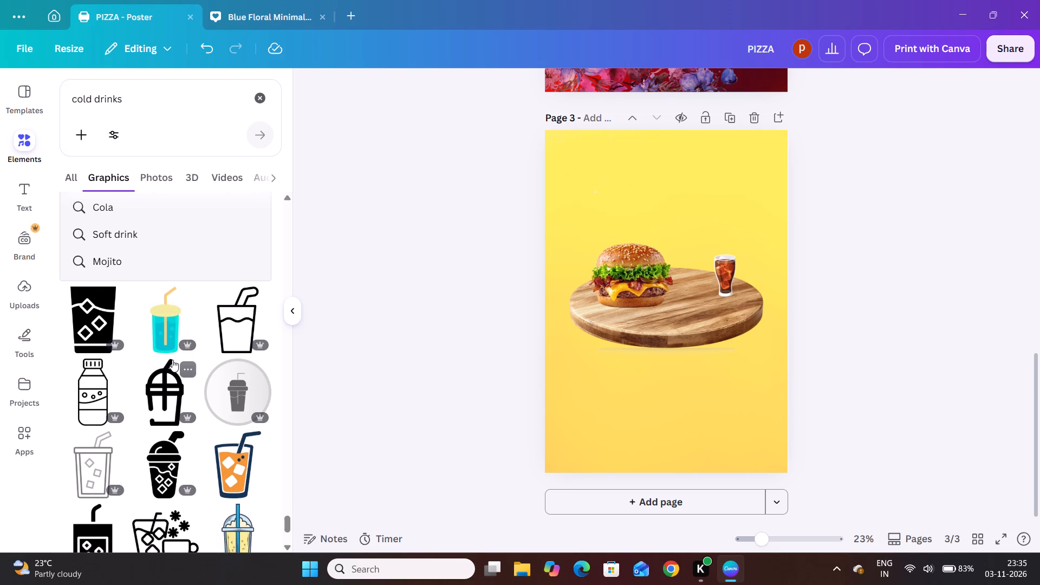
scroll(172, 360, down, 1)
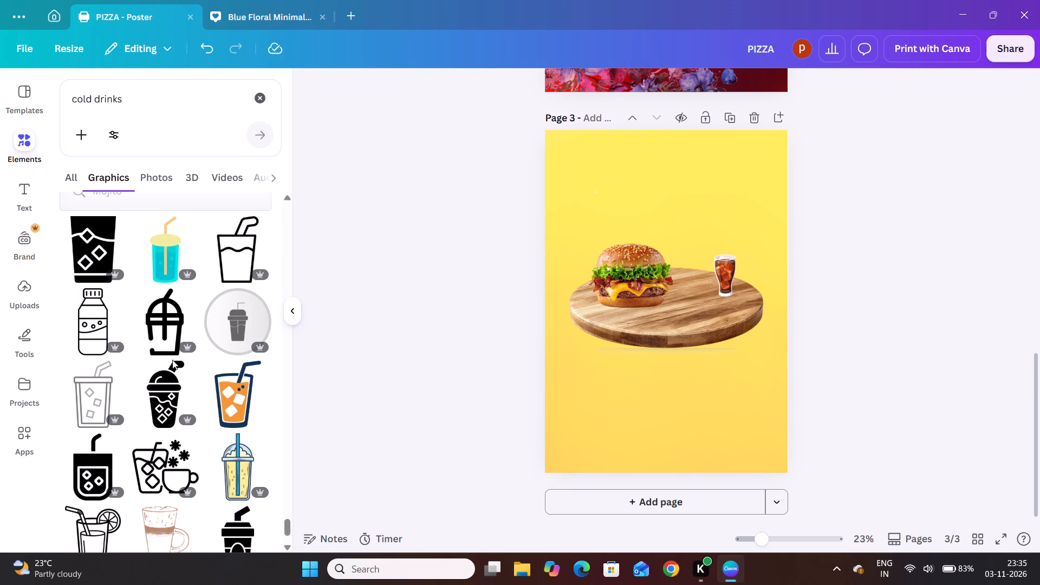
scroll(172, 360, down, 2)
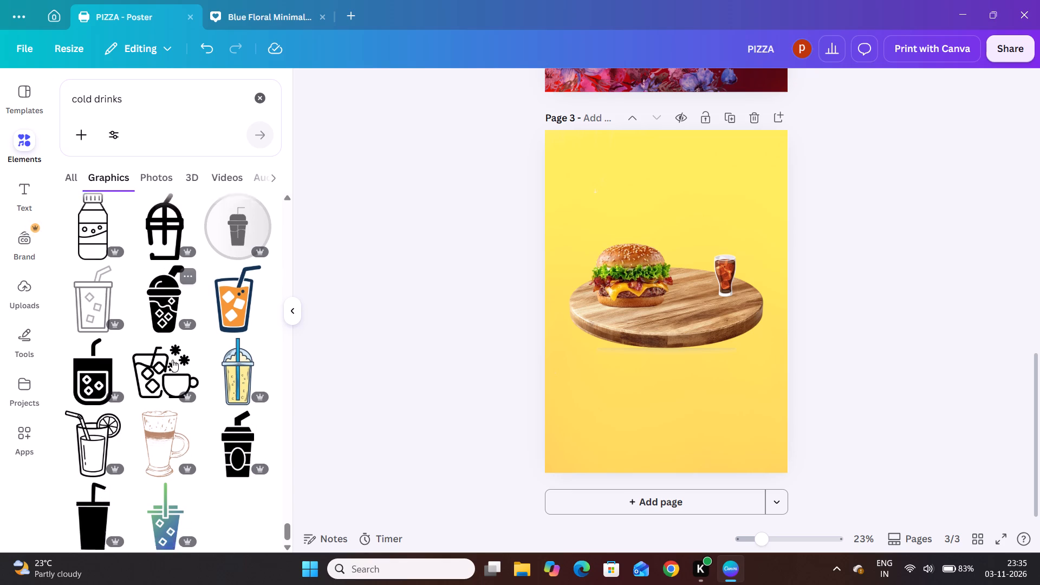
scroll(172, 360, down, 1)
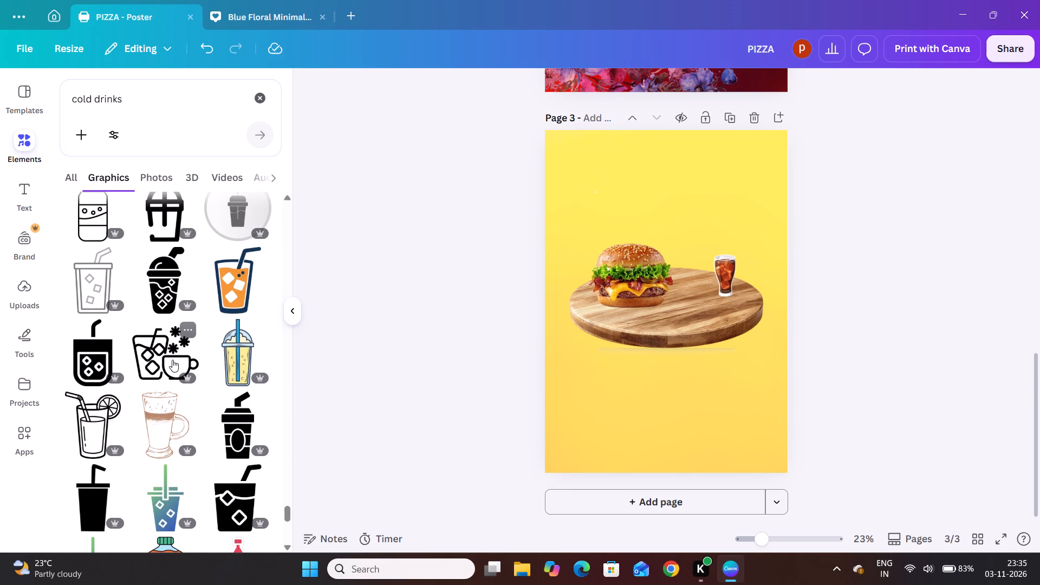
scroll(172, 360, down, 1)
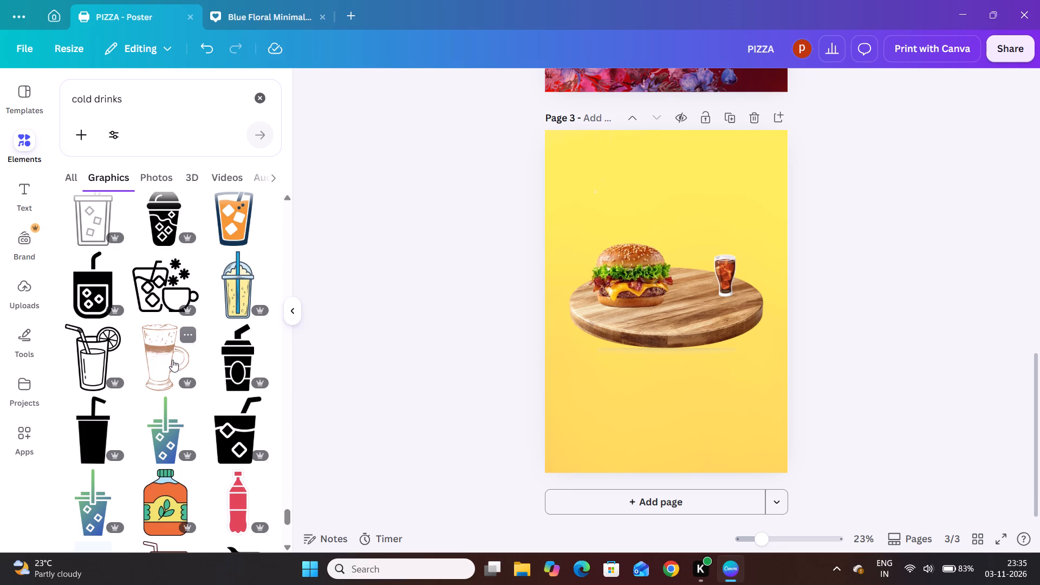
scroll(172, 360, down, 4)
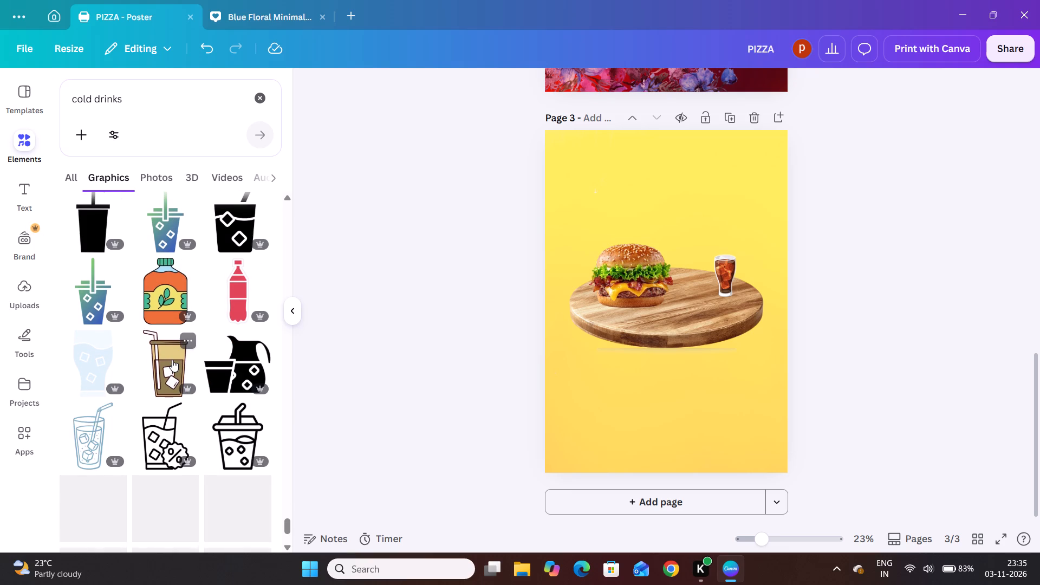
scroll(172, 360, down, 1)
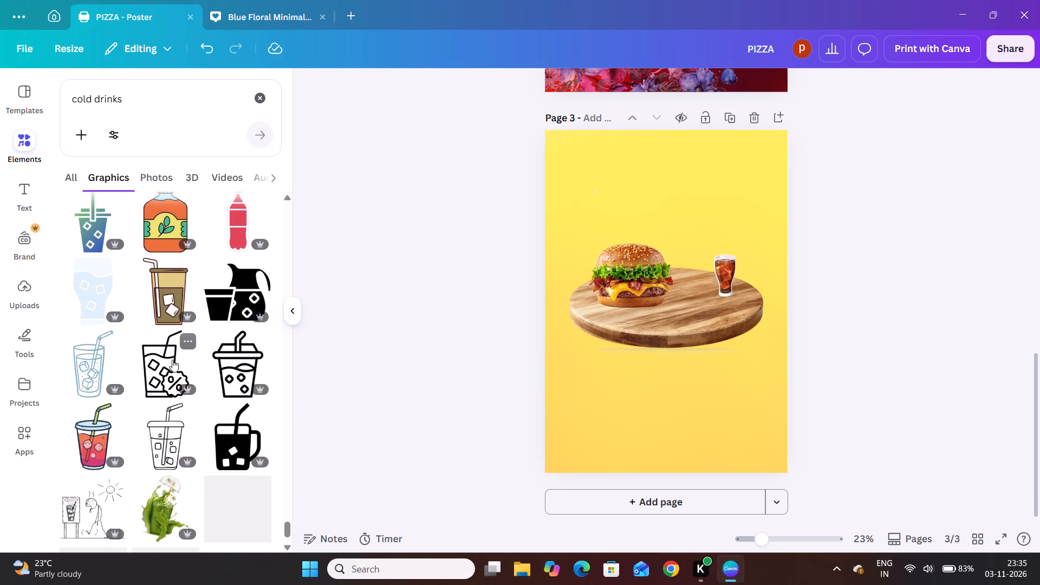
scroll(172, 360, down, 2)
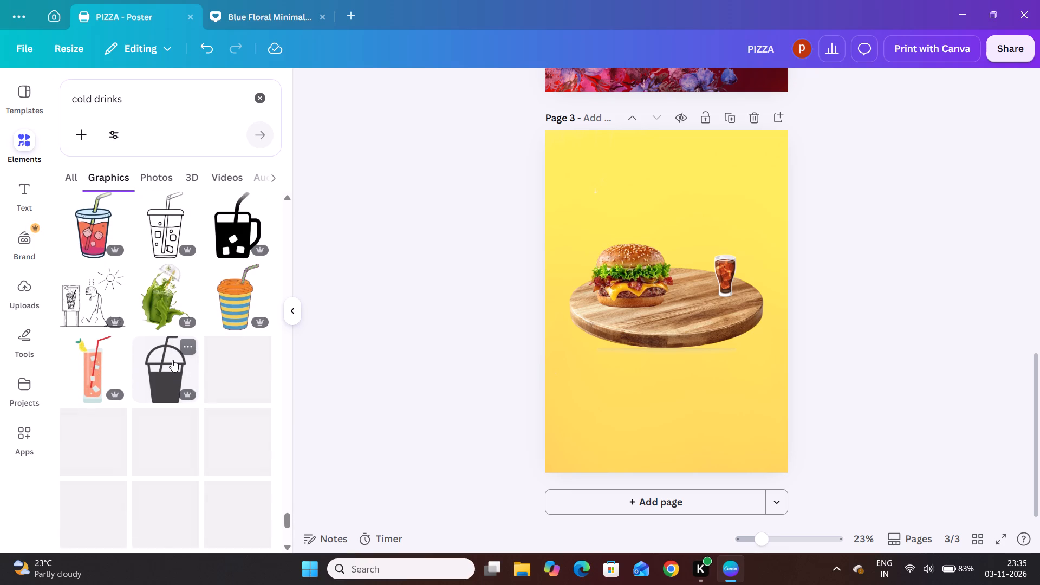
scroll(172, 360, down, 2)
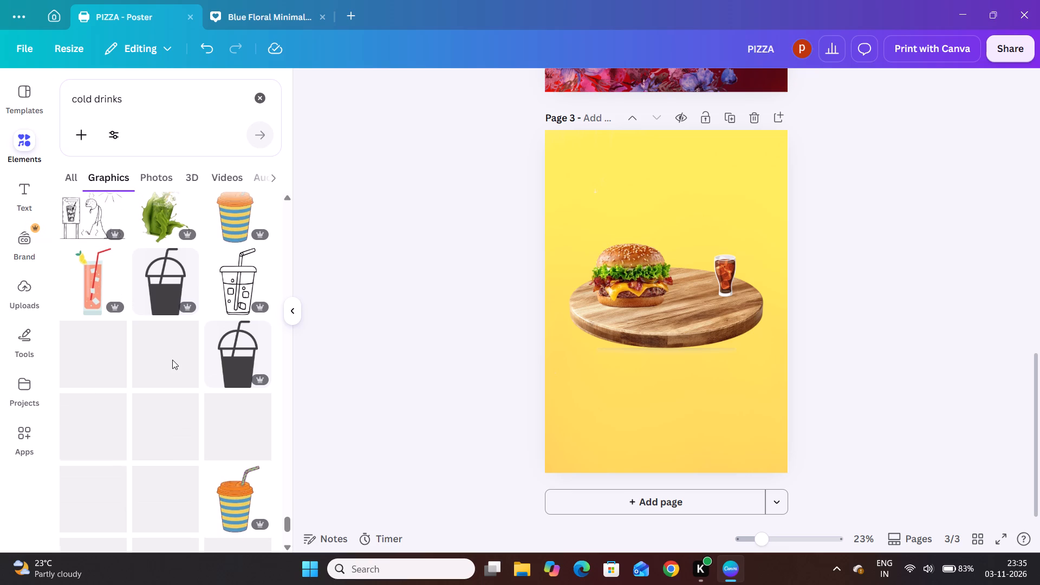
scroll(172, 360, down, 1)
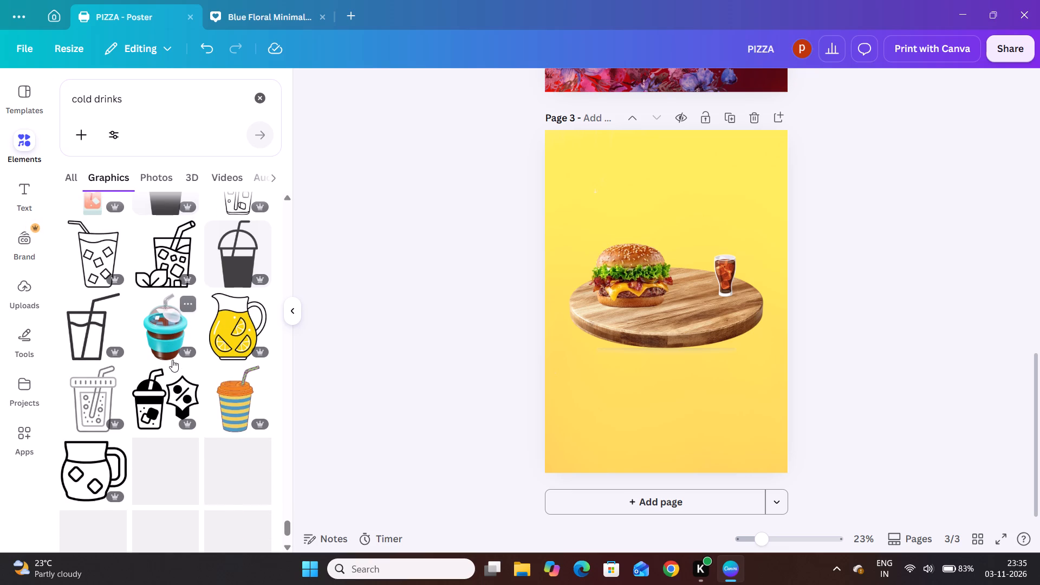
scroll(218, 302, down, 2)
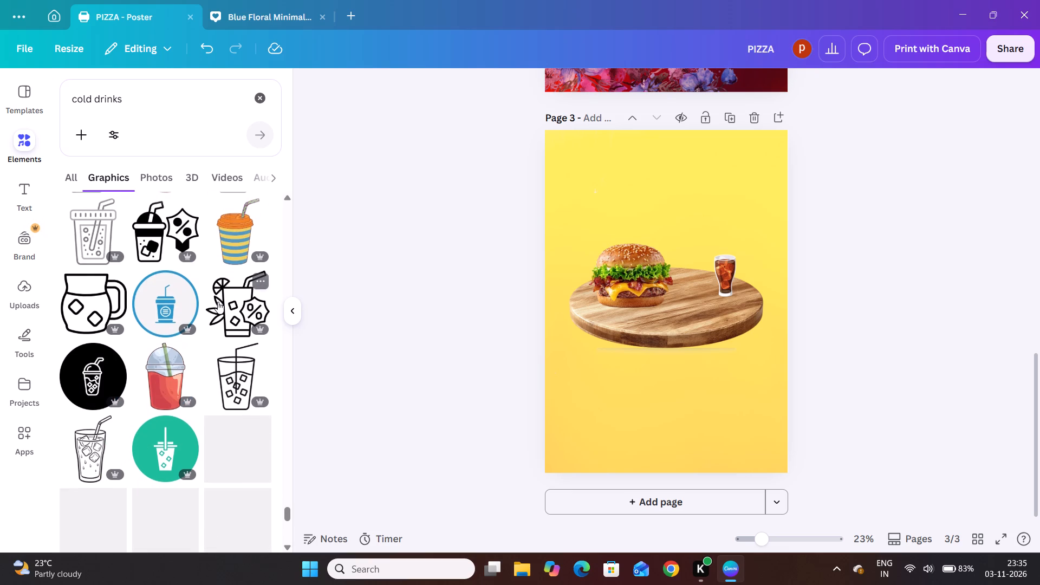
scroll(218, 302, down, 3)
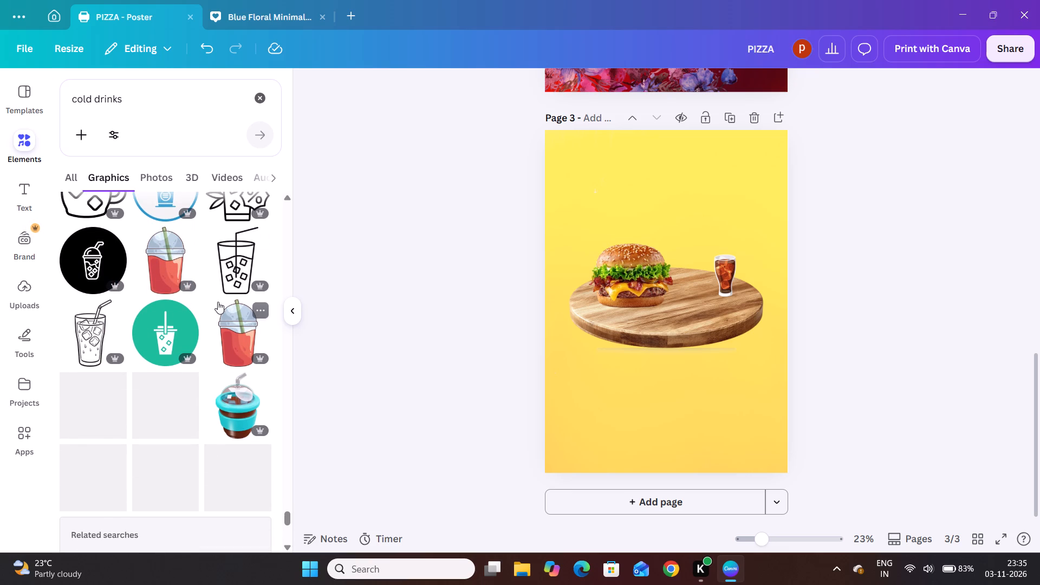
scroll(218, 302, down, 1)
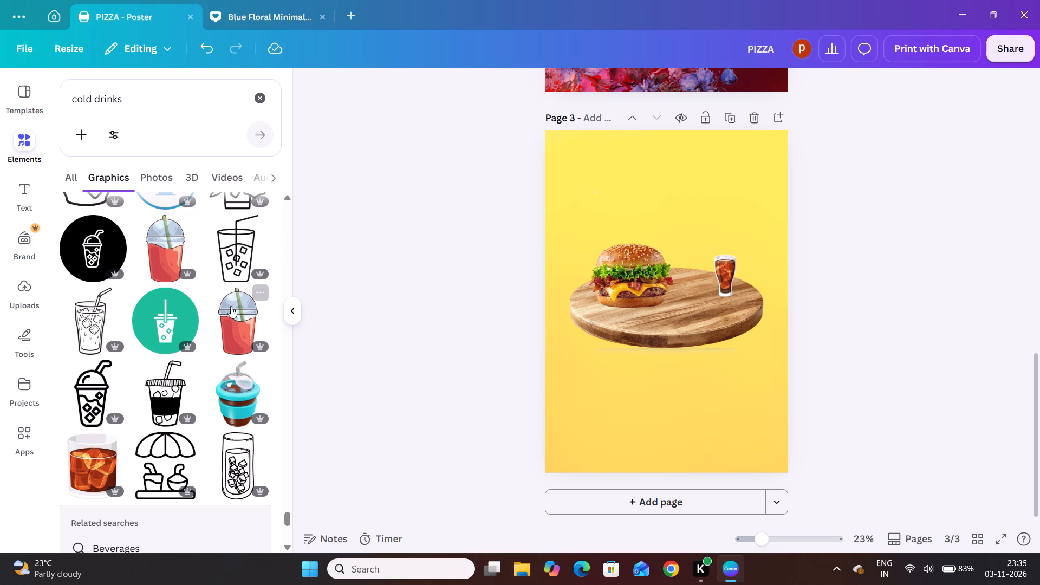
scroll(230, 307, down, 3)
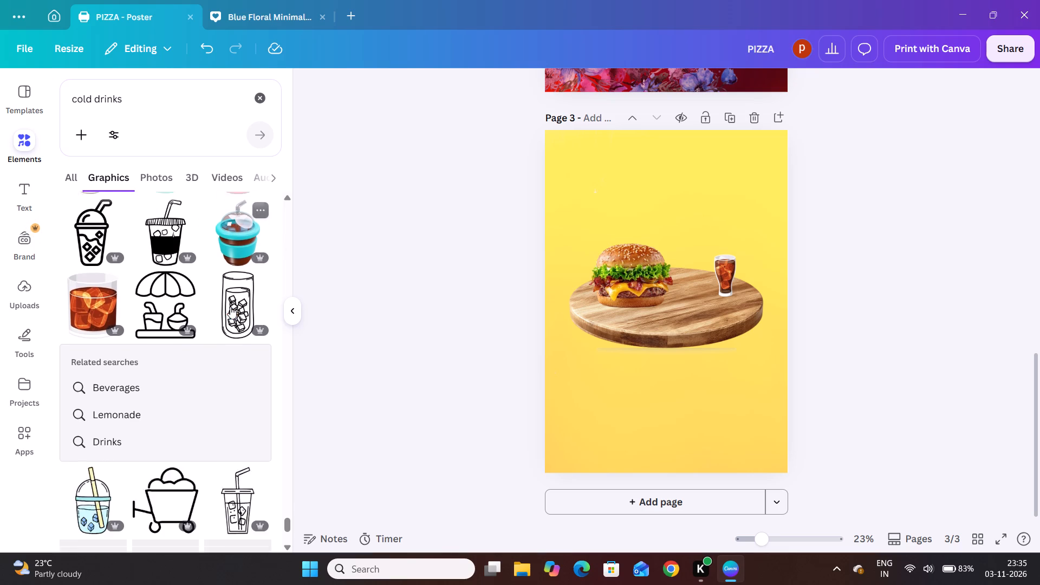
scroll(230, 307, down, 3)
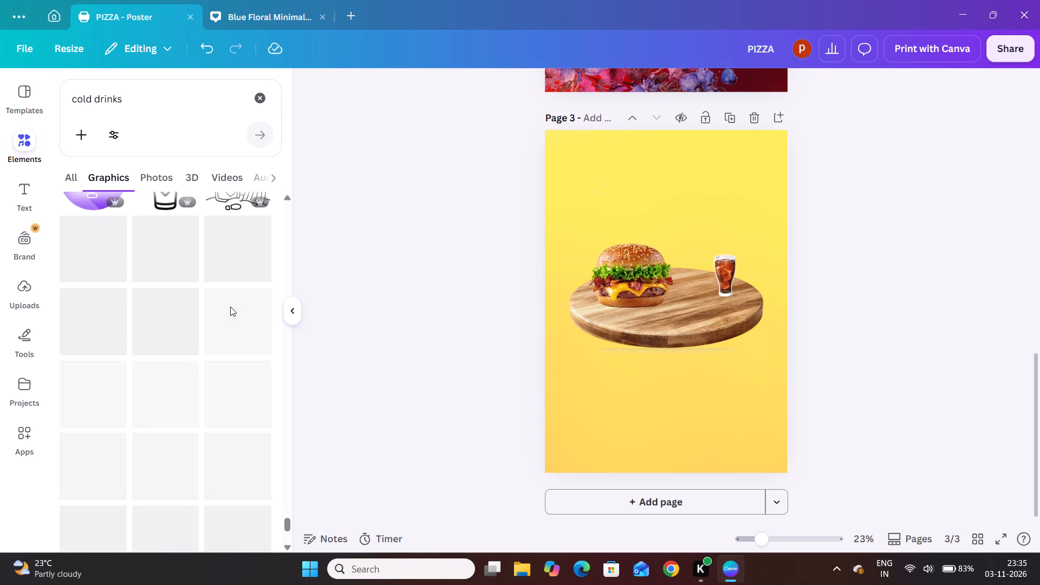
double_click(230, 307)
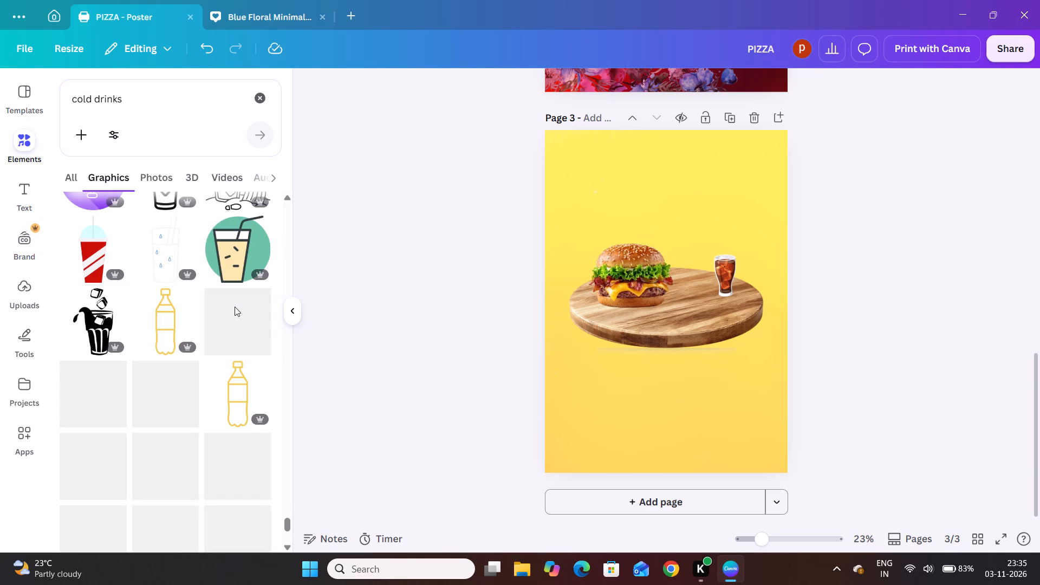
scroll(204, 340, down, 1)
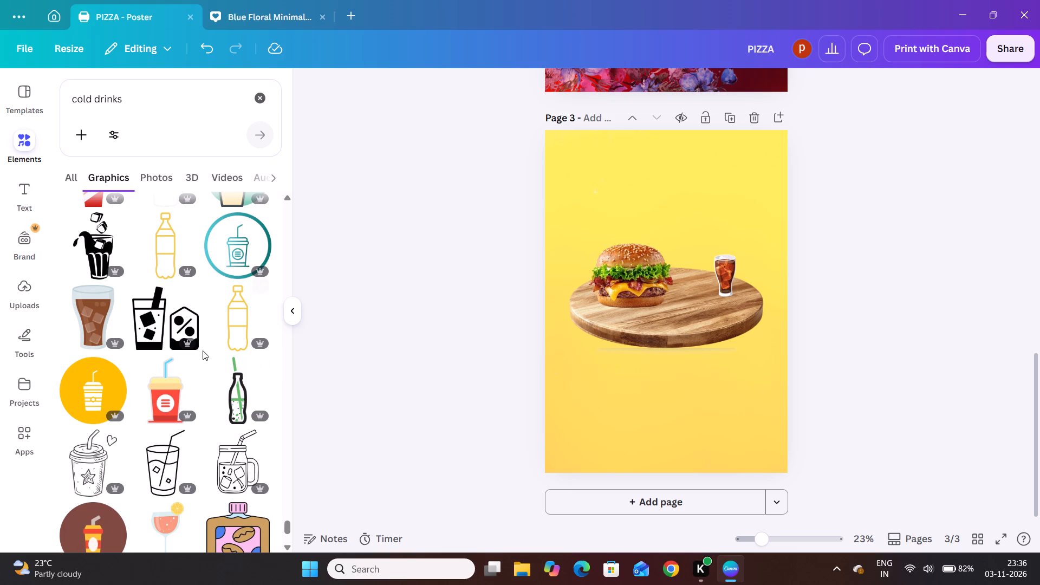
scroll(153, 378, down, 3)
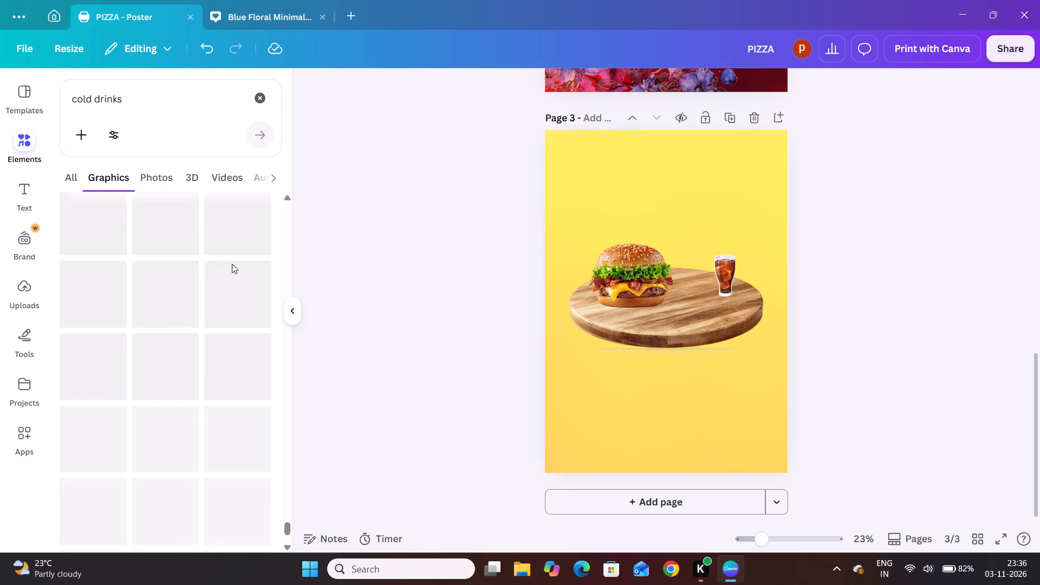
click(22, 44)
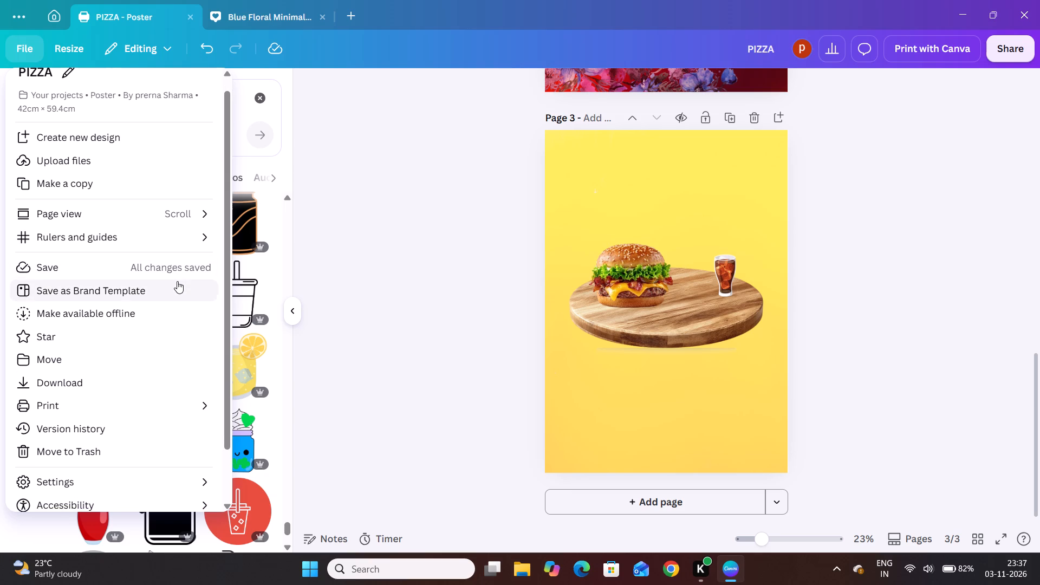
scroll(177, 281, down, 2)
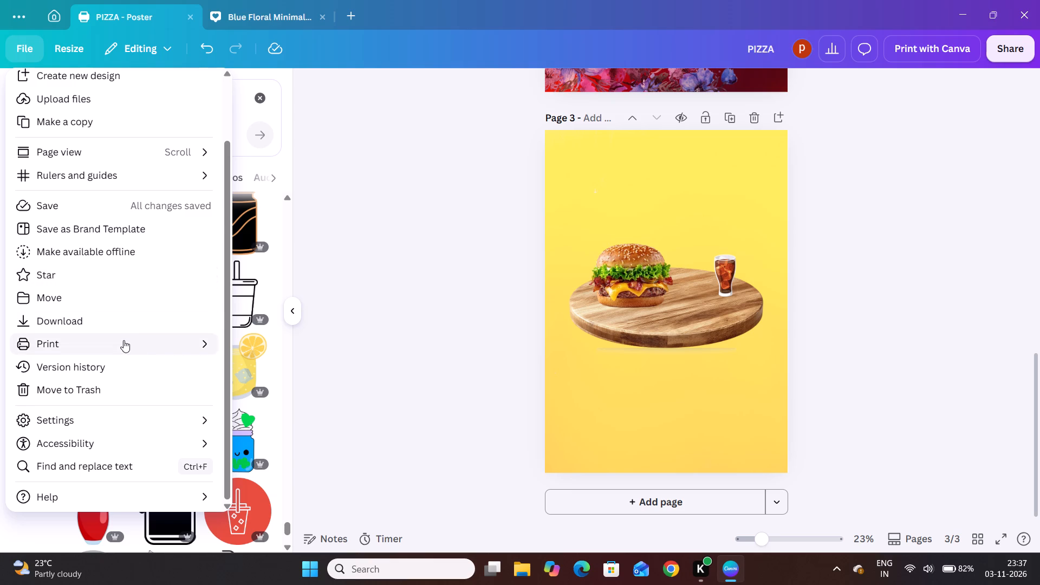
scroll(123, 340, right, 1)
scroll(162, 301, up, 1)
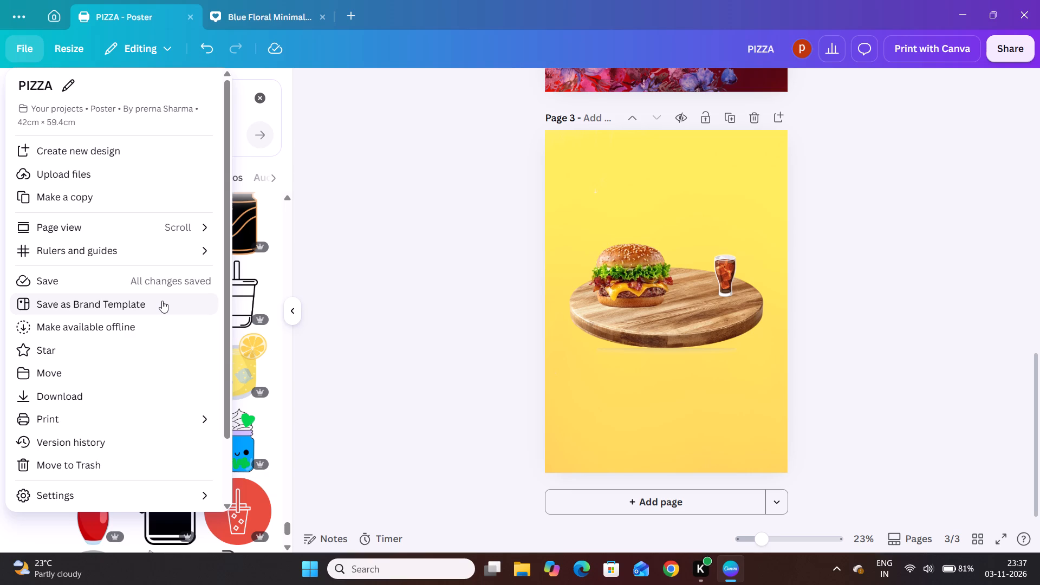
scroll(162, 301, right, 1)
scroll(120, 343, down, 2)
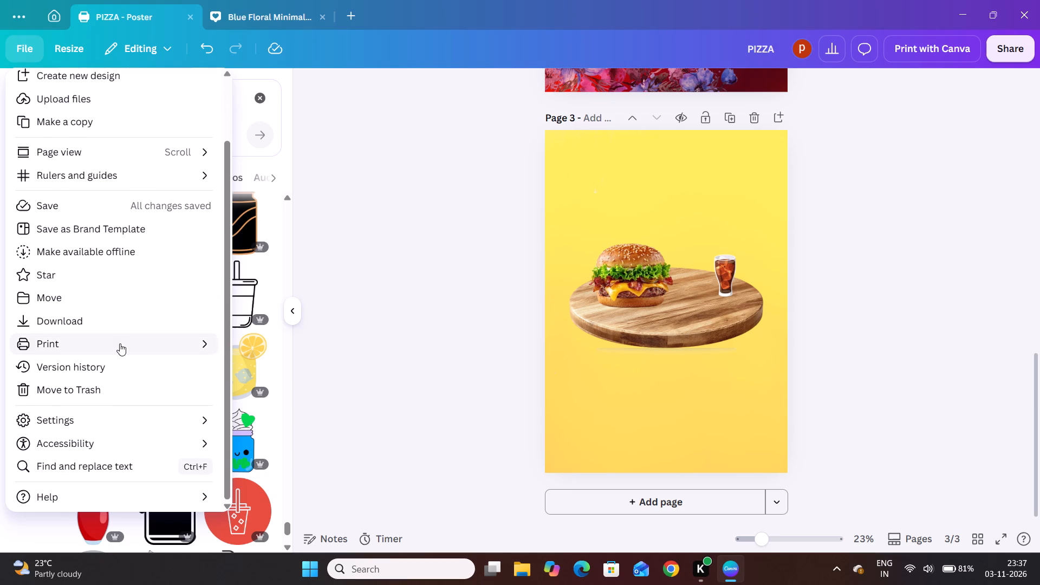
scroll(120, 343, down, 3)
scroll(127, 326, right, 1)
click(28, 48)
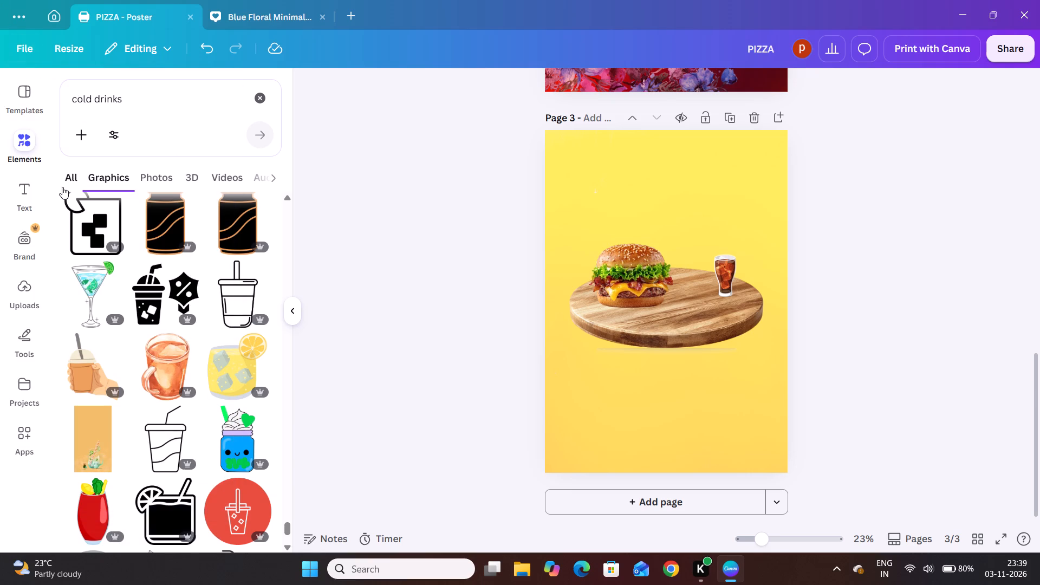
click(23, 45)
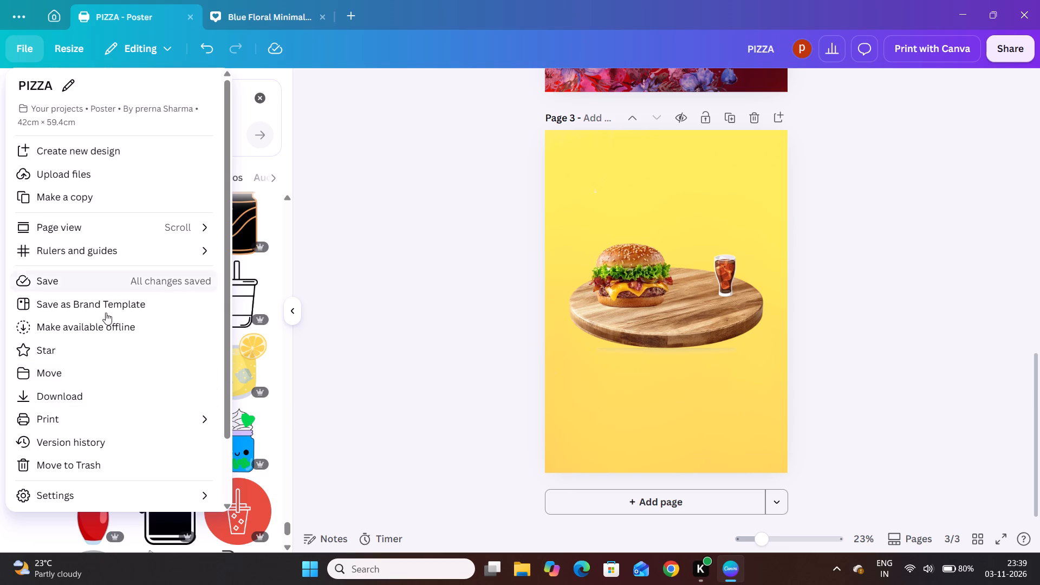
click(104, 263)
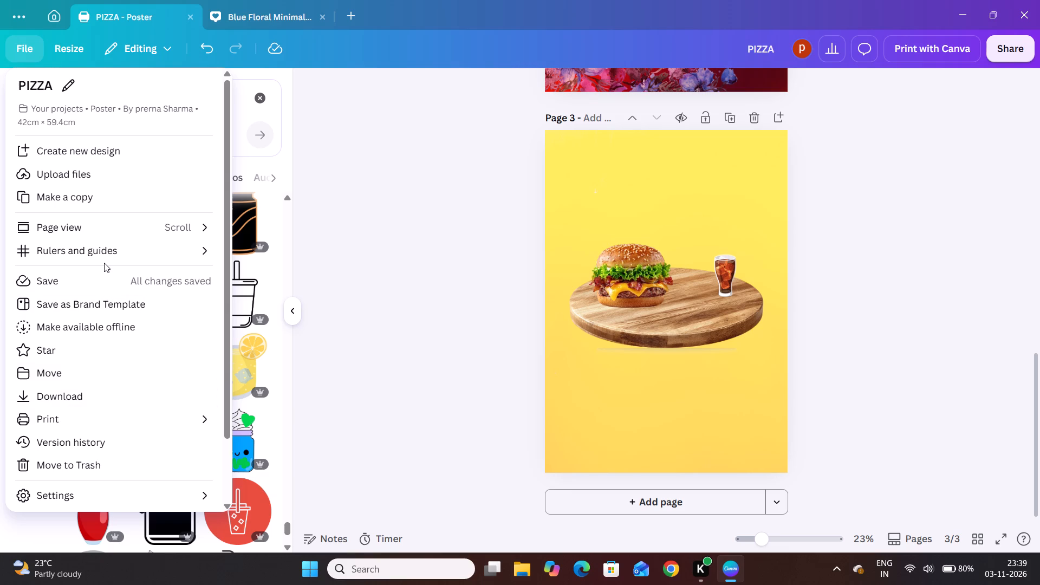